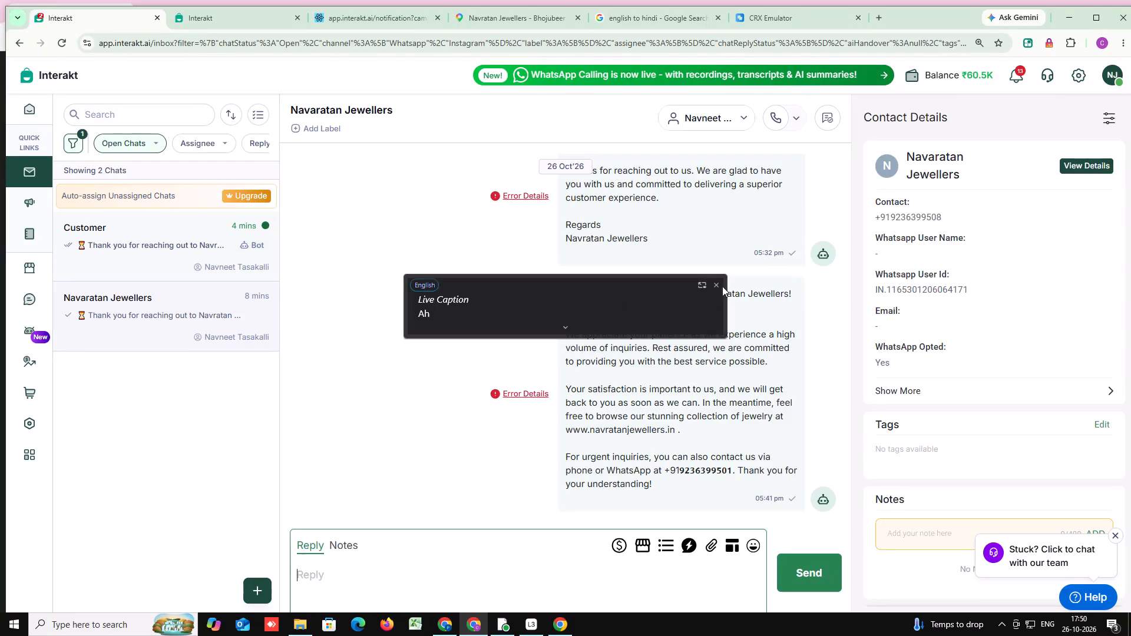
Close the Live Caption overlay covering the conversation.
left_click(715, 283)
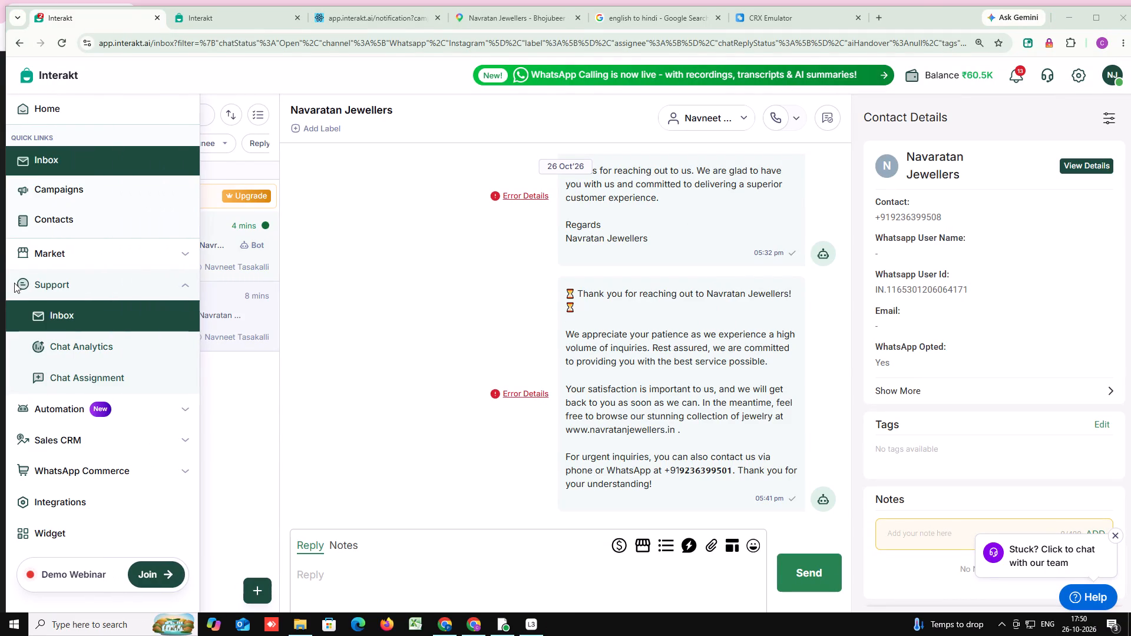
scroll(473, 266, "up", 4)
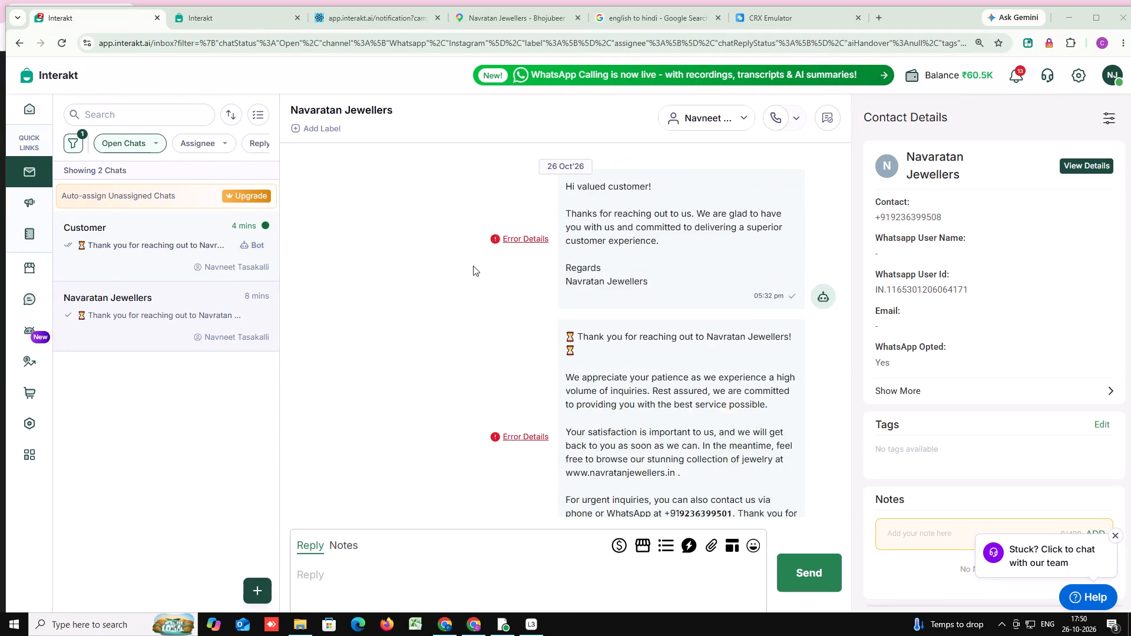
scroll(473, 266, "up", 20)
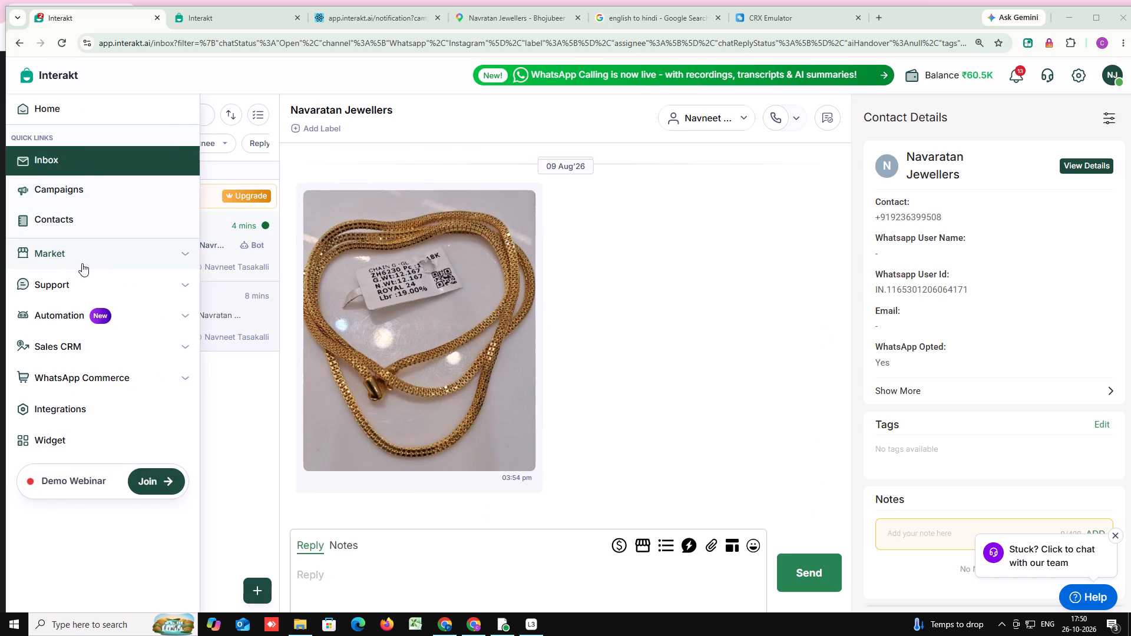
Go to the Custom Auto Reply section of the automations.
left_click(150, 314)
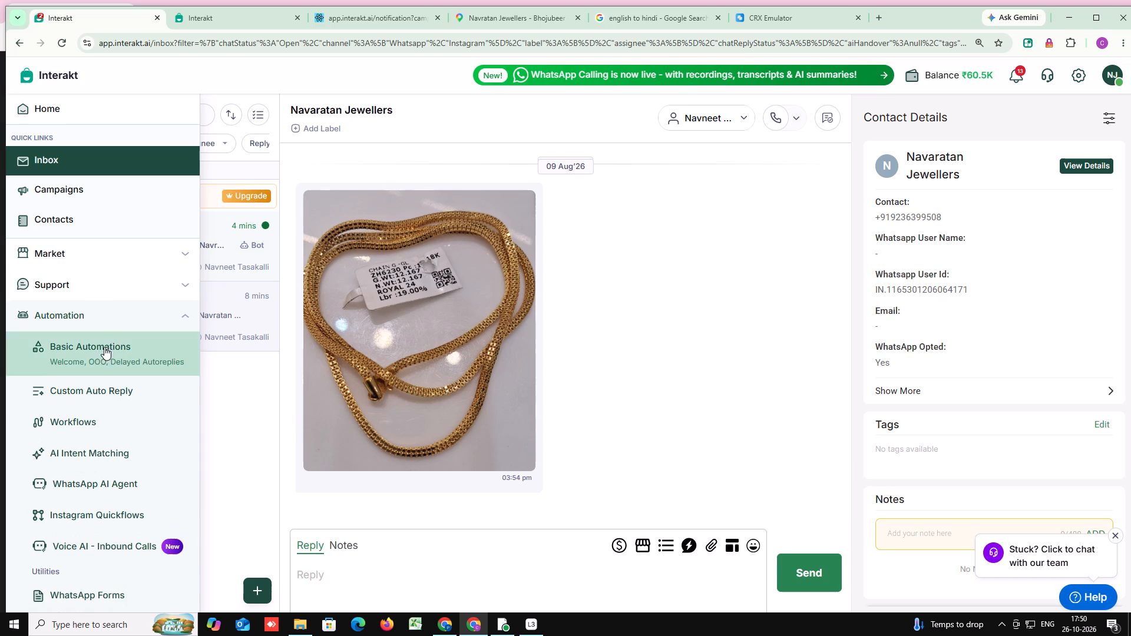
Open the Custom Auto Reply section of the automations.
left_click(90, 390)
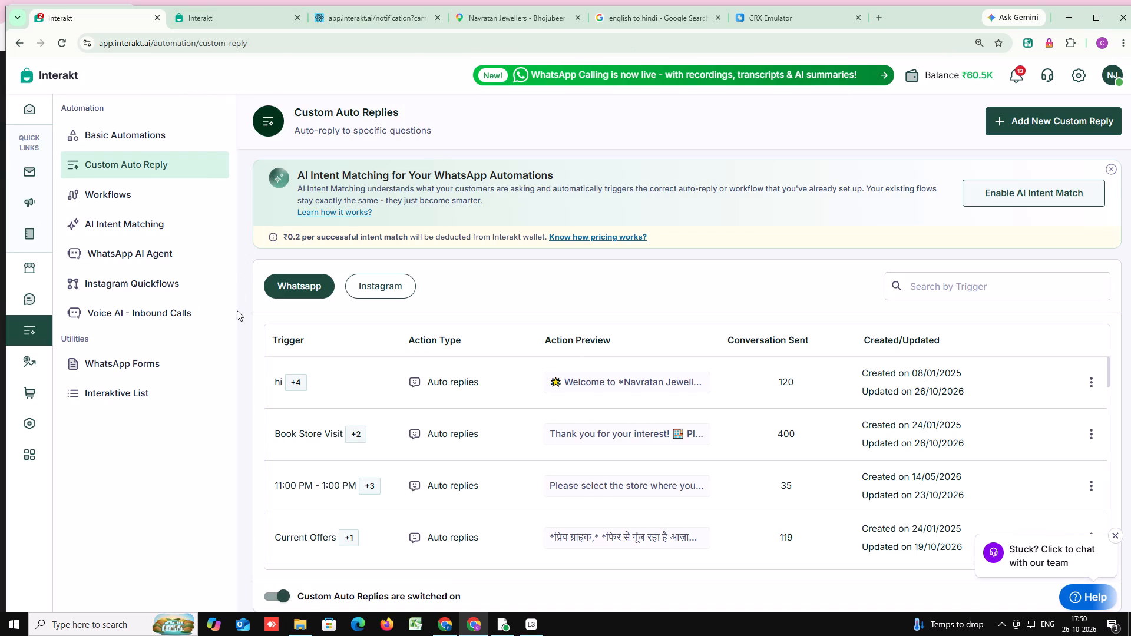
Look through the whole list of WhatsApp custom auto replies and their triggers, returning to the Book Store Visit entry.
scroll(492, 333, "down", 3)
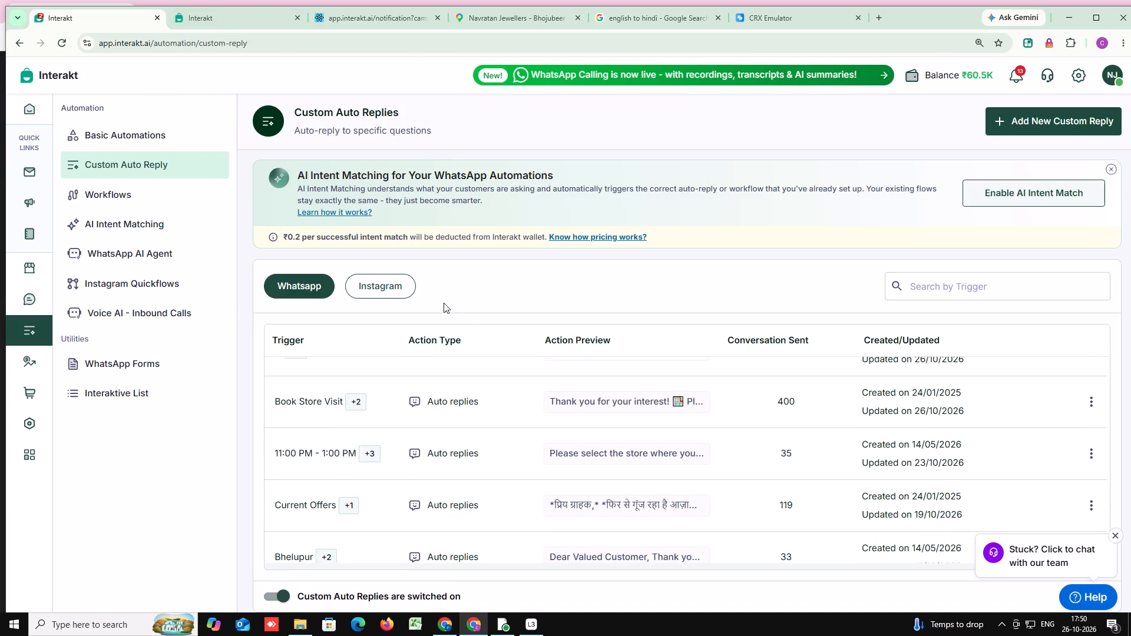
scroll(409, 387, "down", 2)
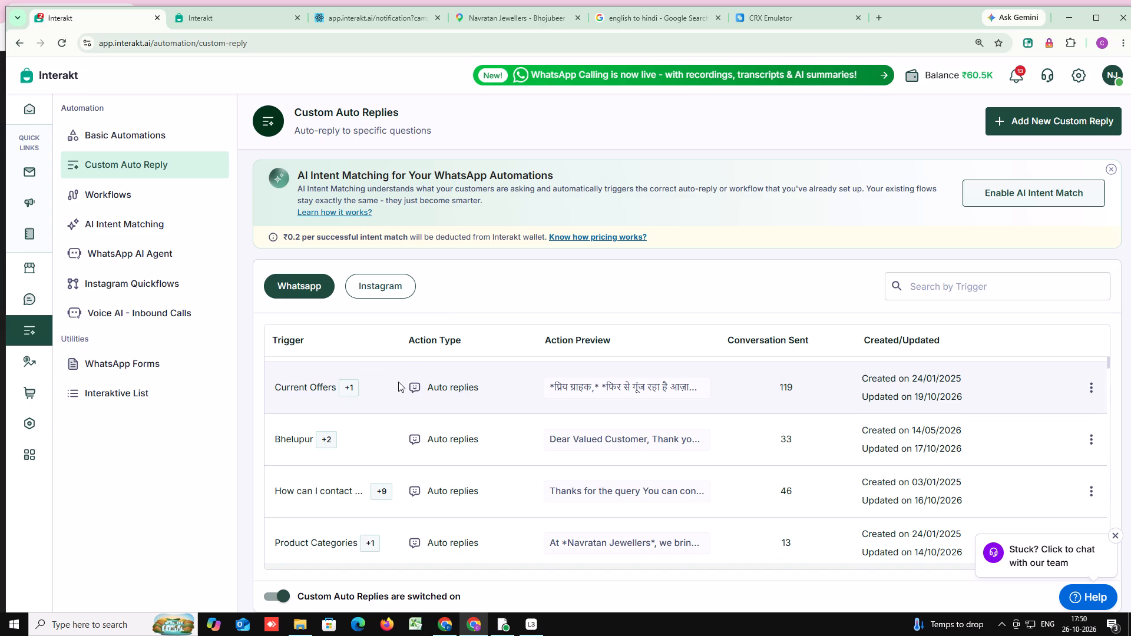
scroll(398, 382, "down", 5)
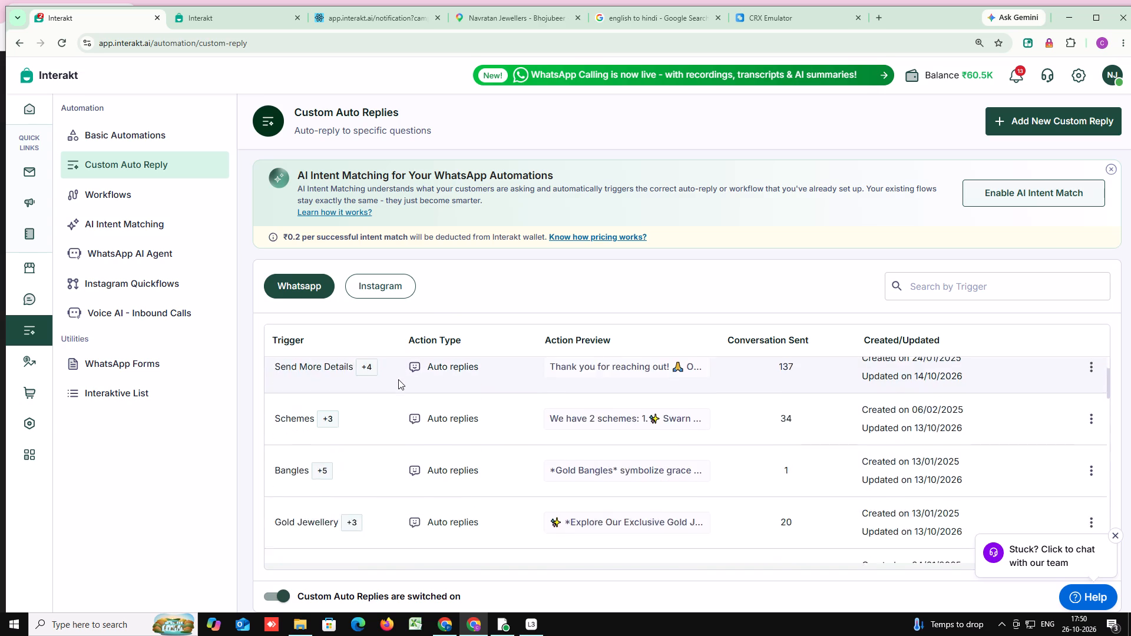
scroll(398, 379, "down", 3)
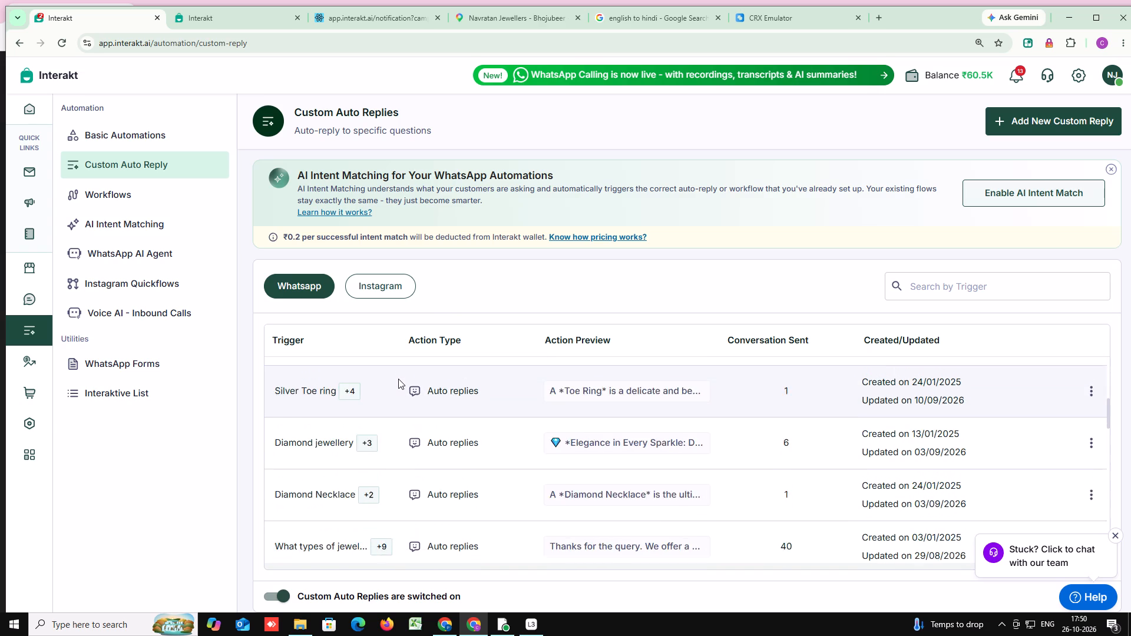
scroll(398, 379, "down", 5)
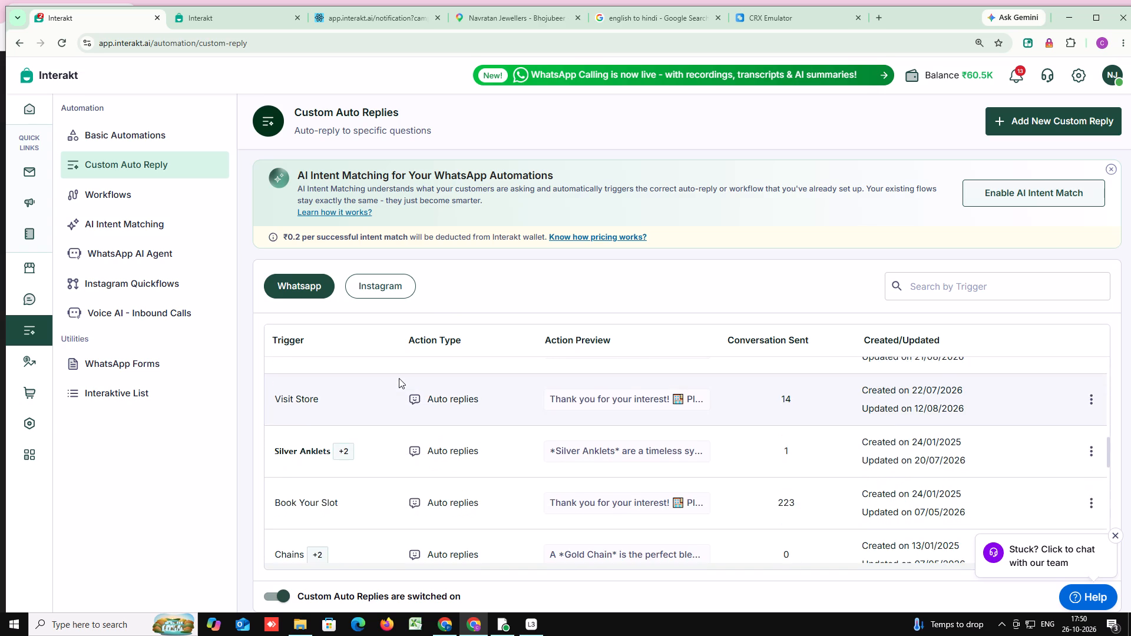
scroll(399, 378, "down", 5)
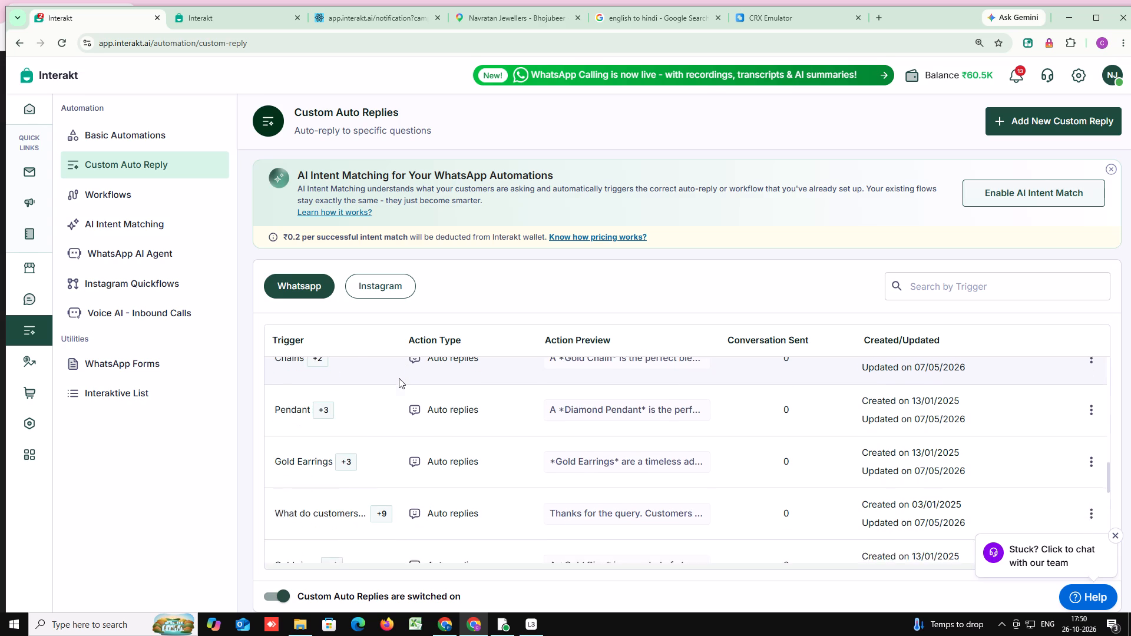
scroll(399, 378, "down", 3)
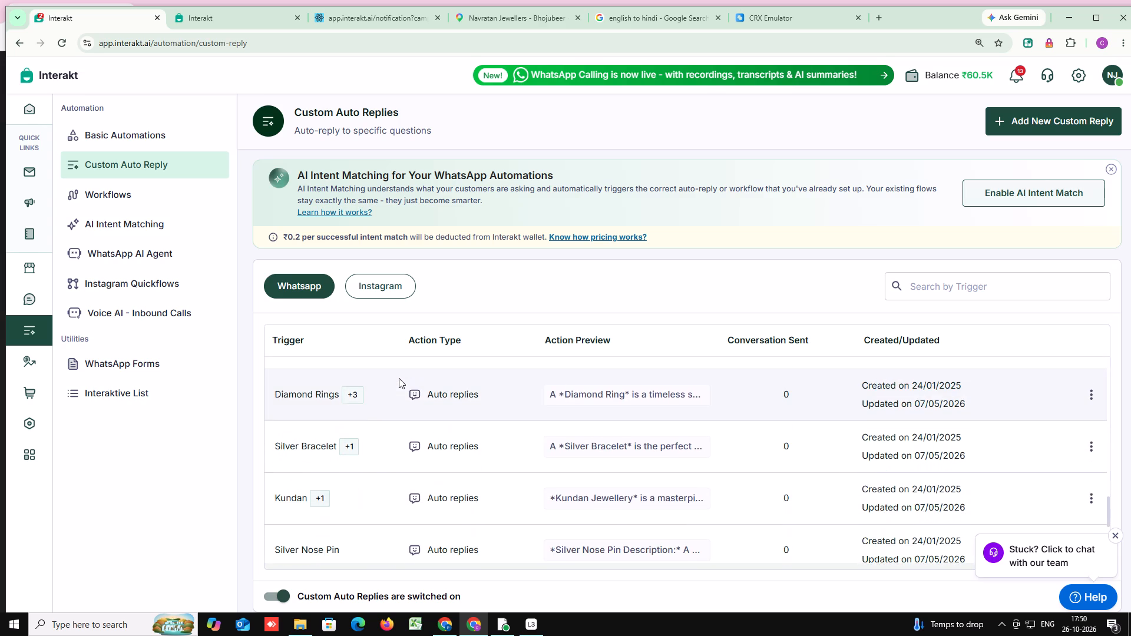
scroll(399, 378, "down", 6)
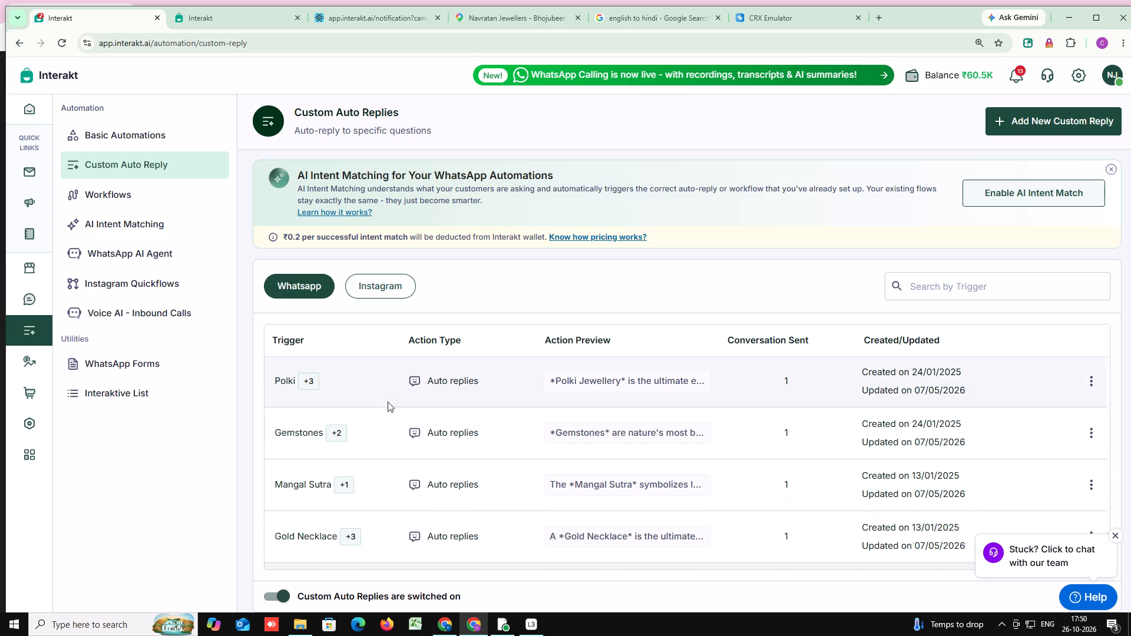
scroll(388, 402, "down", 6)
scroll(378, 454, "up", 4)
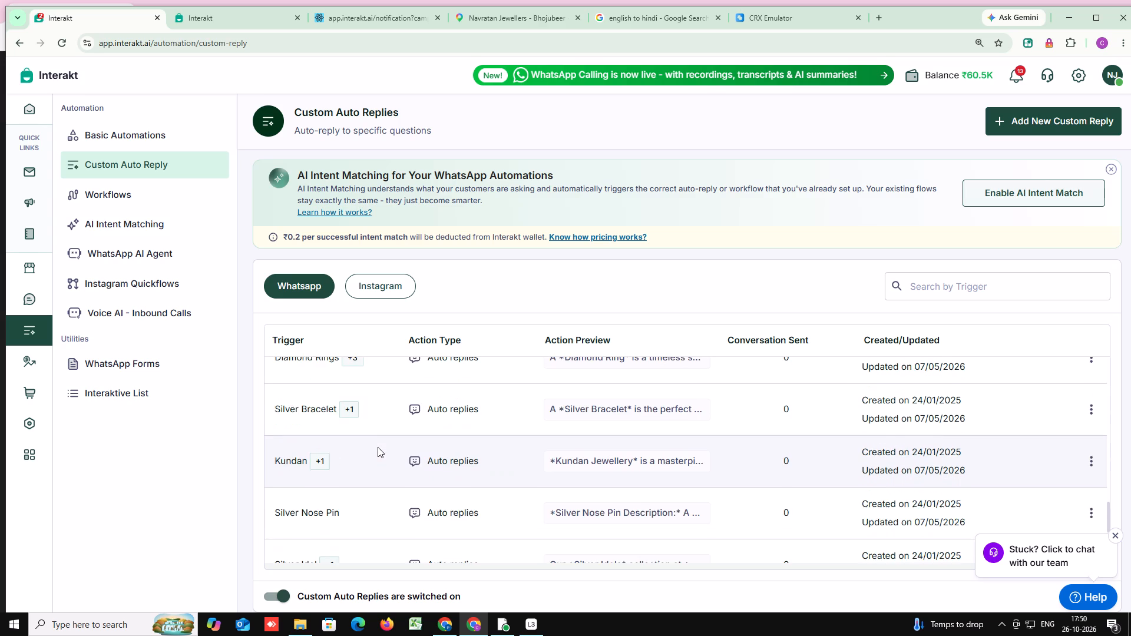
scroll(378, 447, "up", 4)
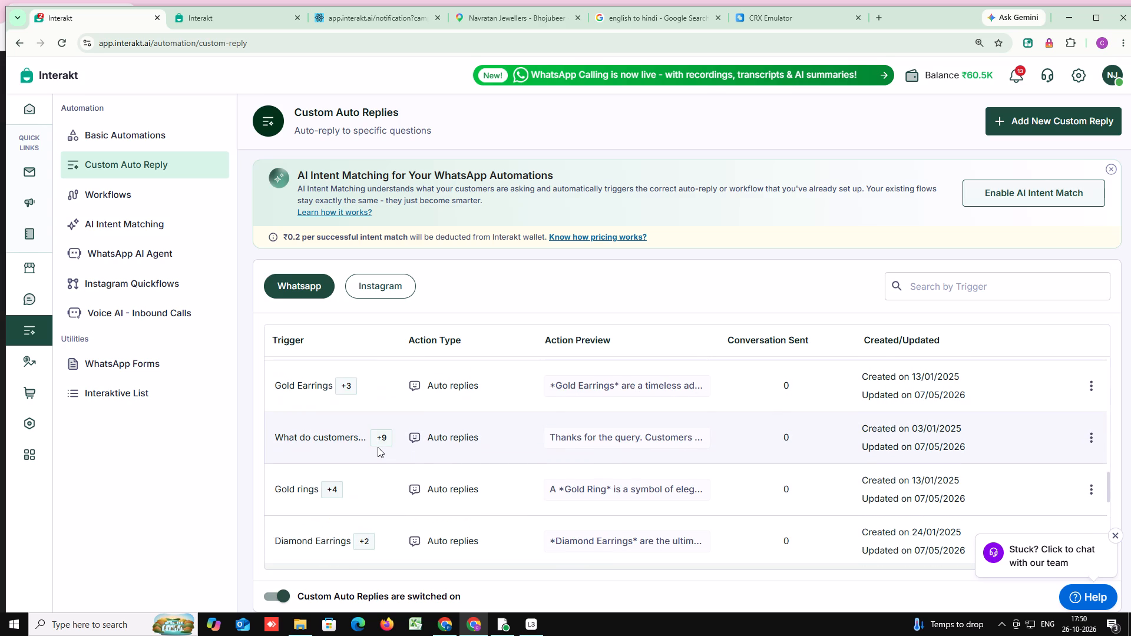
scroll(378, 447, "up", 4)
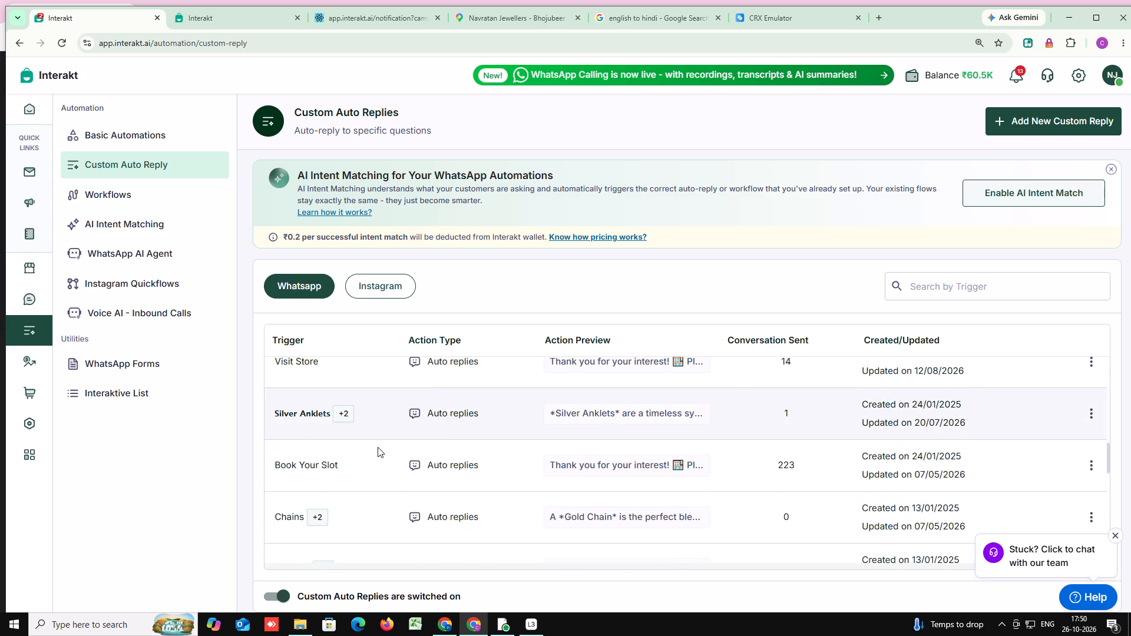
scroll(378, 447, "up", 3)
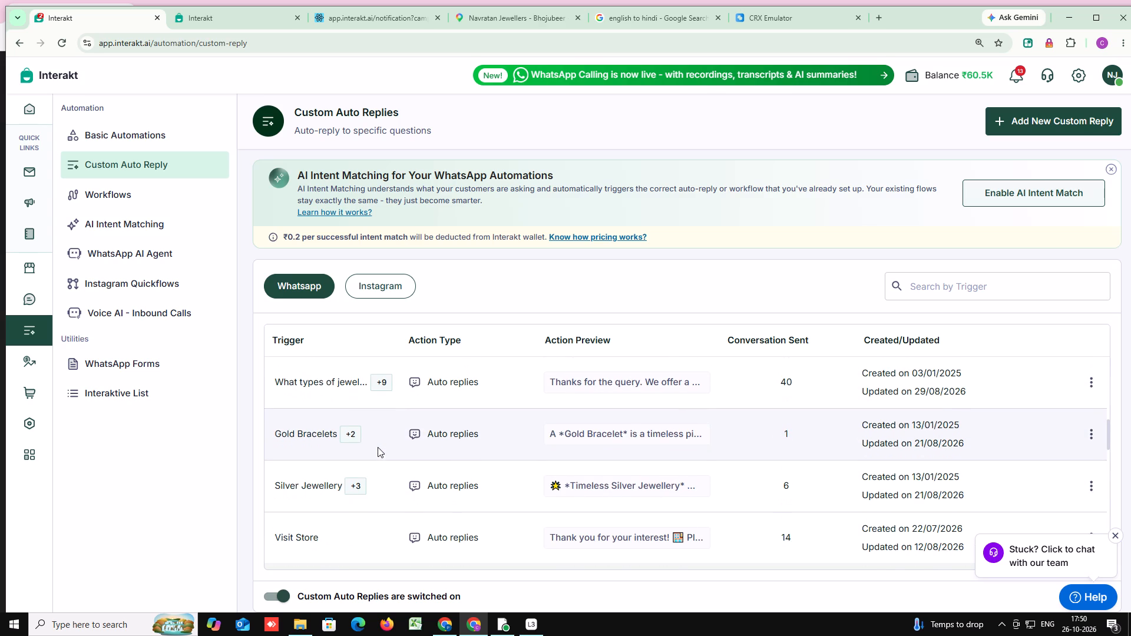
scroll(378, 447, "up", 2)
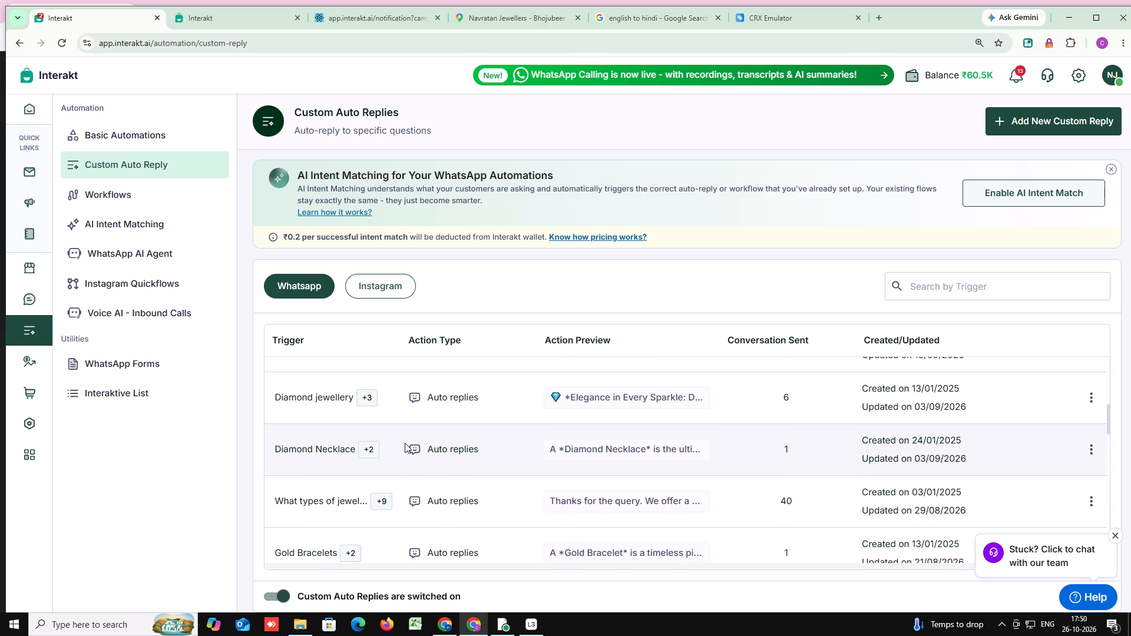
scroll(395, 432, "up", 3)
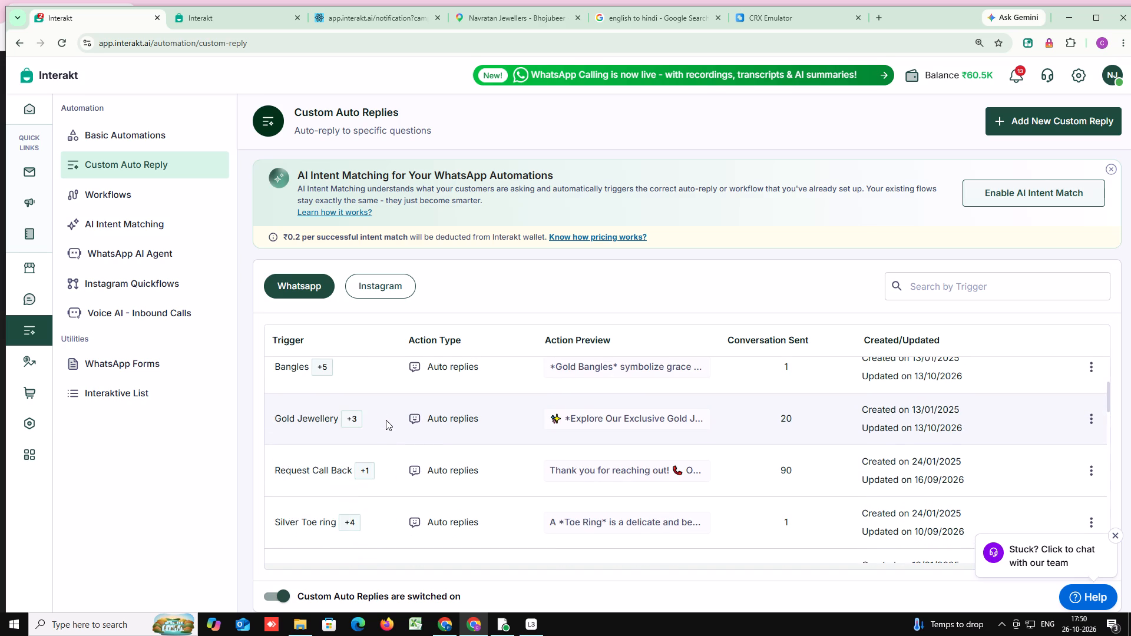
scroll(386, 420, "up", 4)
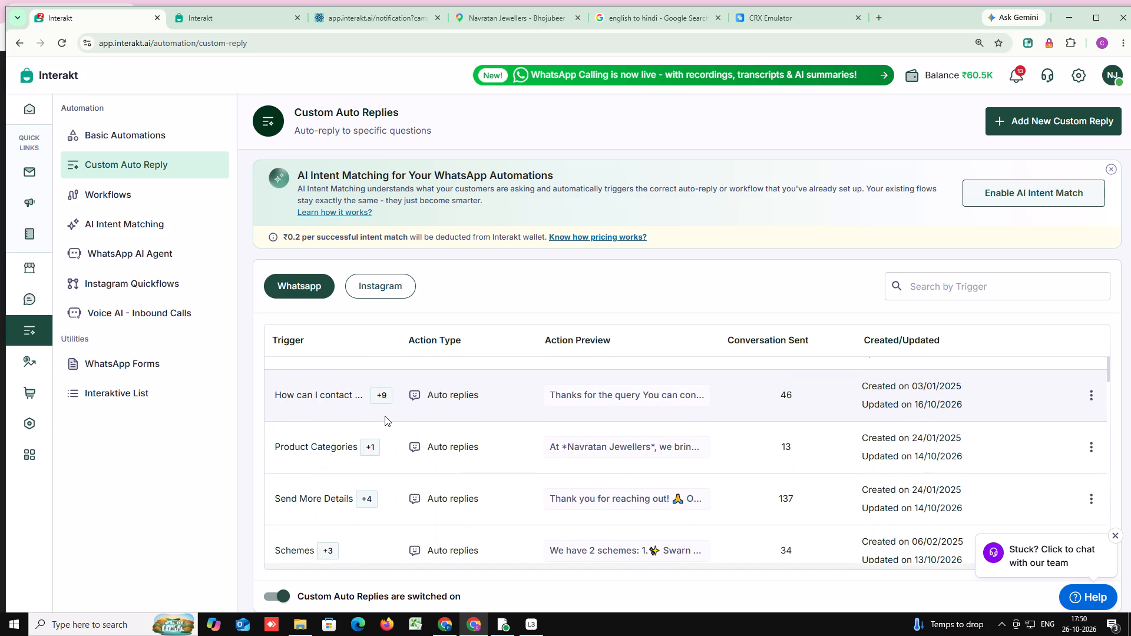
scroll(385, 416, "up", 3)
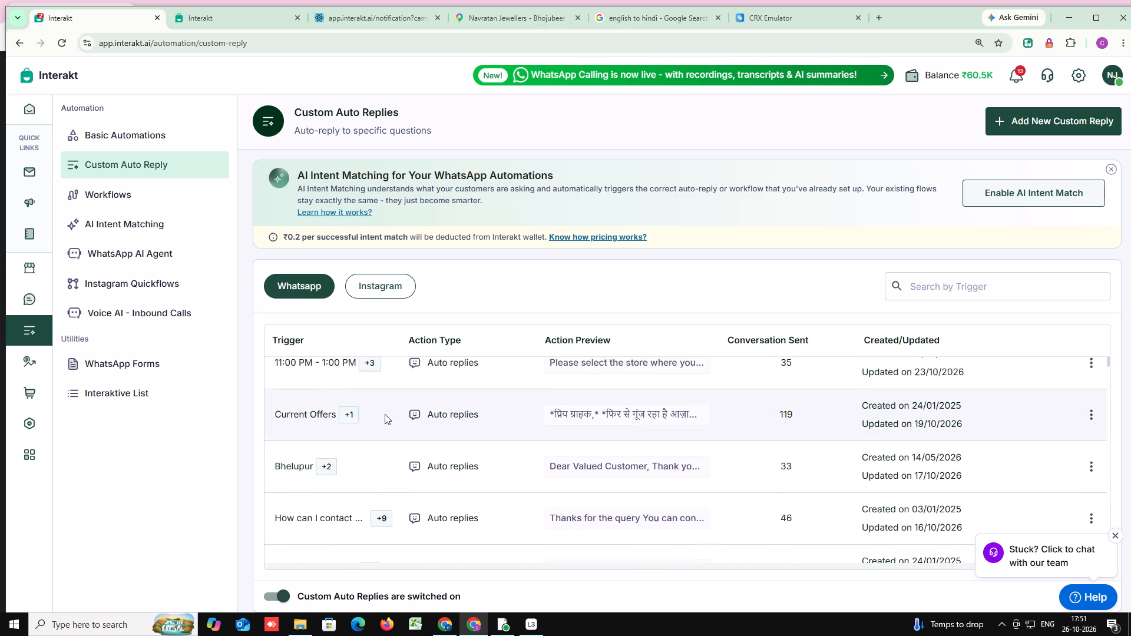
scroll(385, 414, "up", 1)
left_click(375, 399)
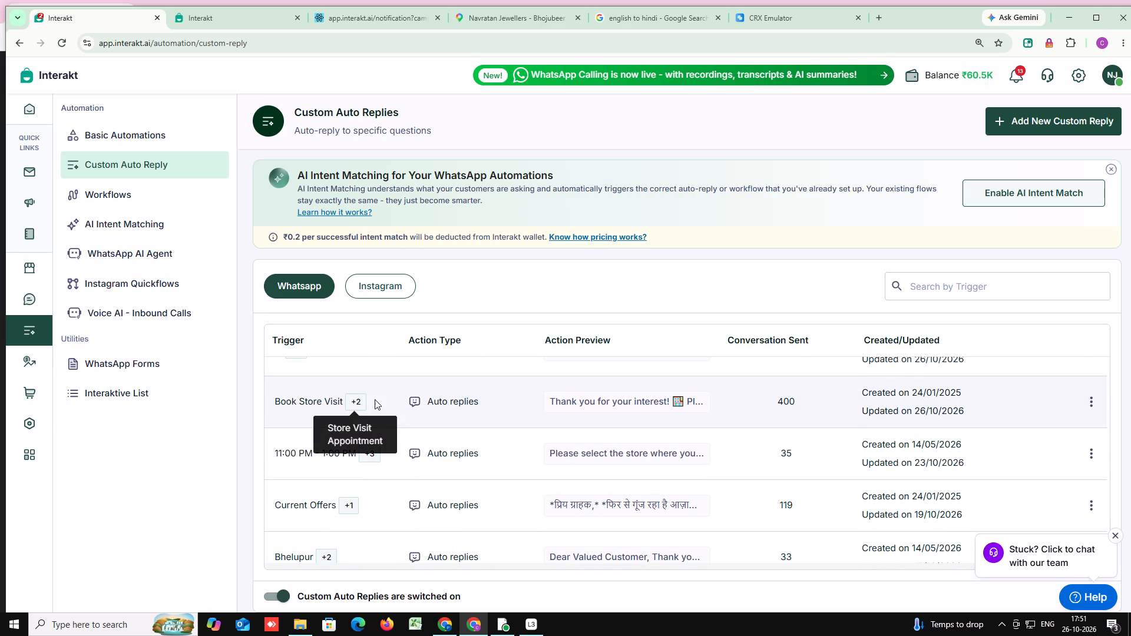
Add the Bhojubir, Shivpur Rd store address as item 4 below the third address in the Book Store Visit auto reply message.
scroll(425, 480, "down", 1)
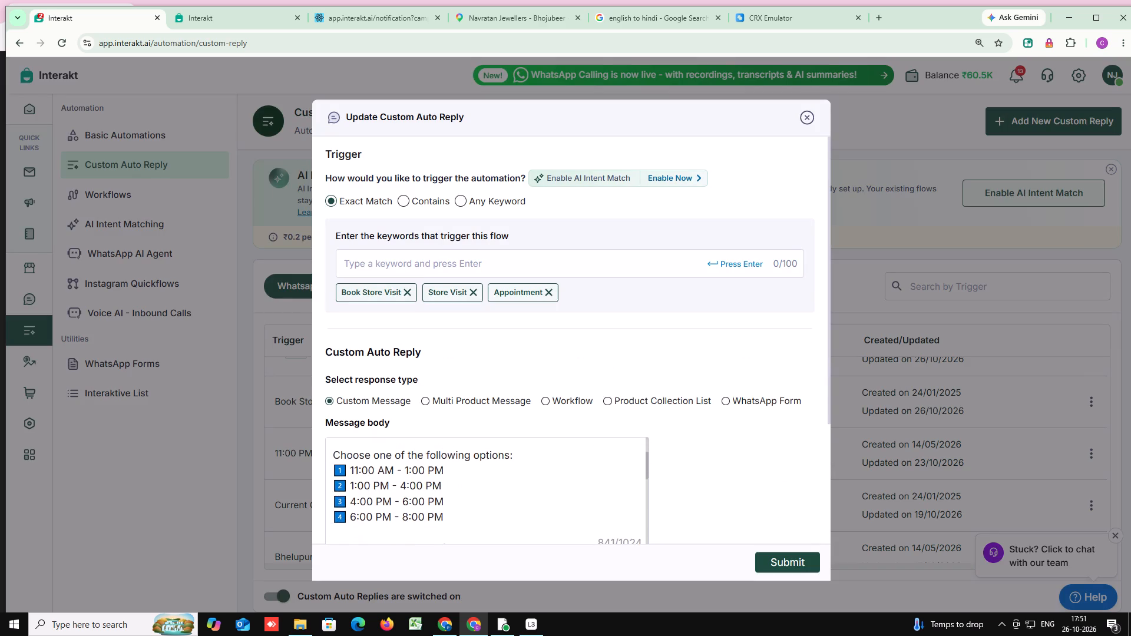
scroll(429, 473, "up", 1)
scroll(432, 471, "down", 2)
scroll(484, 492, "down", 4)
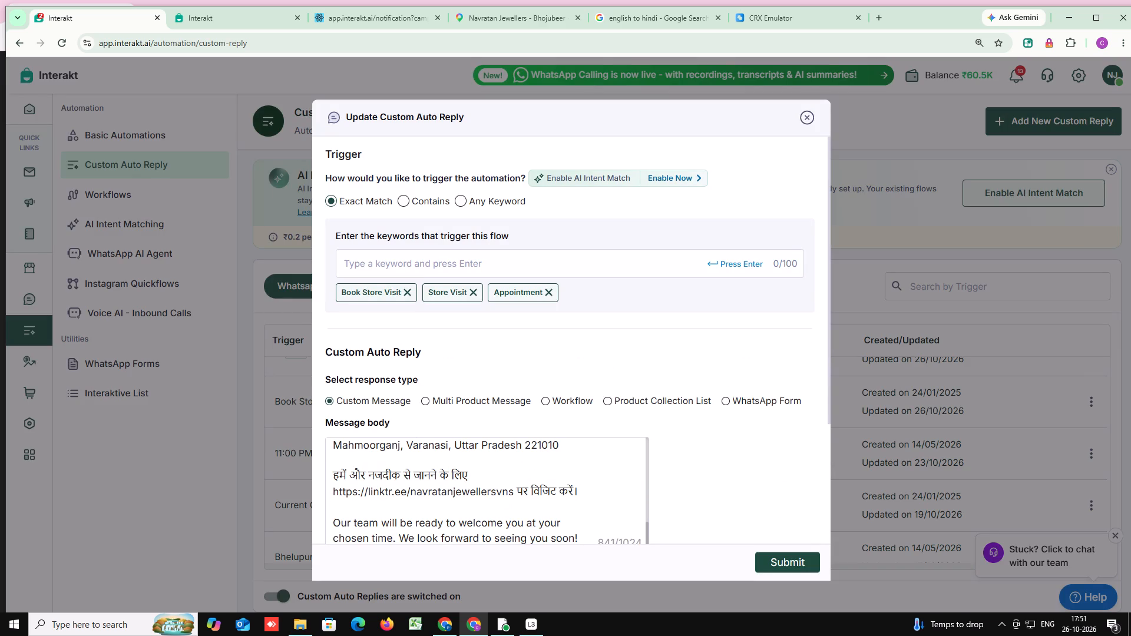
scroll(570, 472, "up", 2)
scroll(565, 489, "down", 1)
left_click(568, 502)
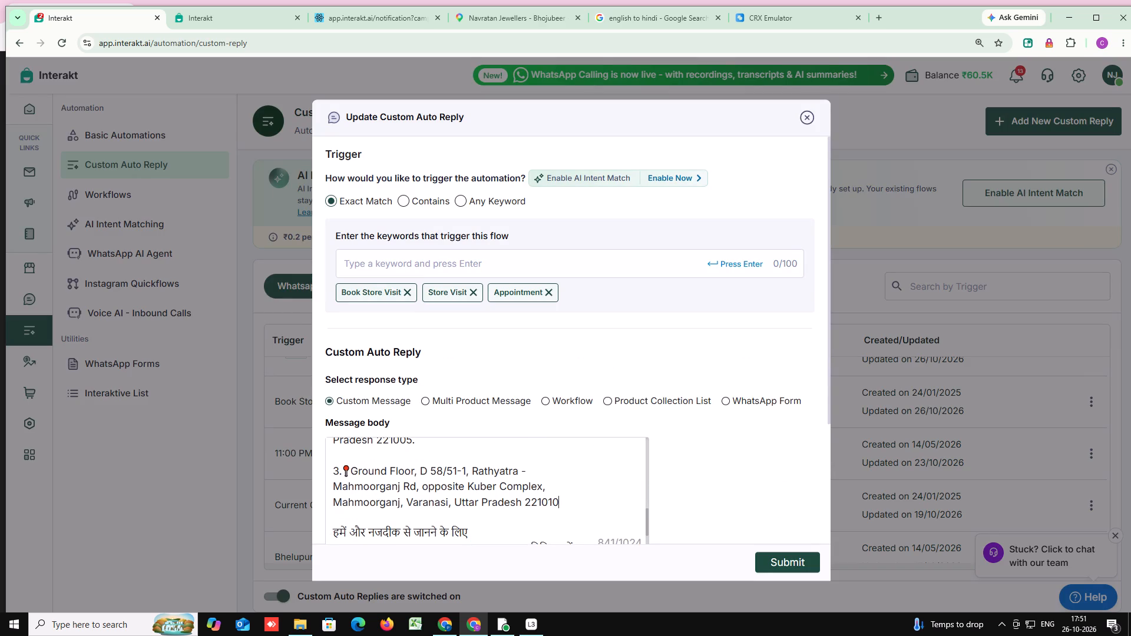
key("Return")
key("Return")
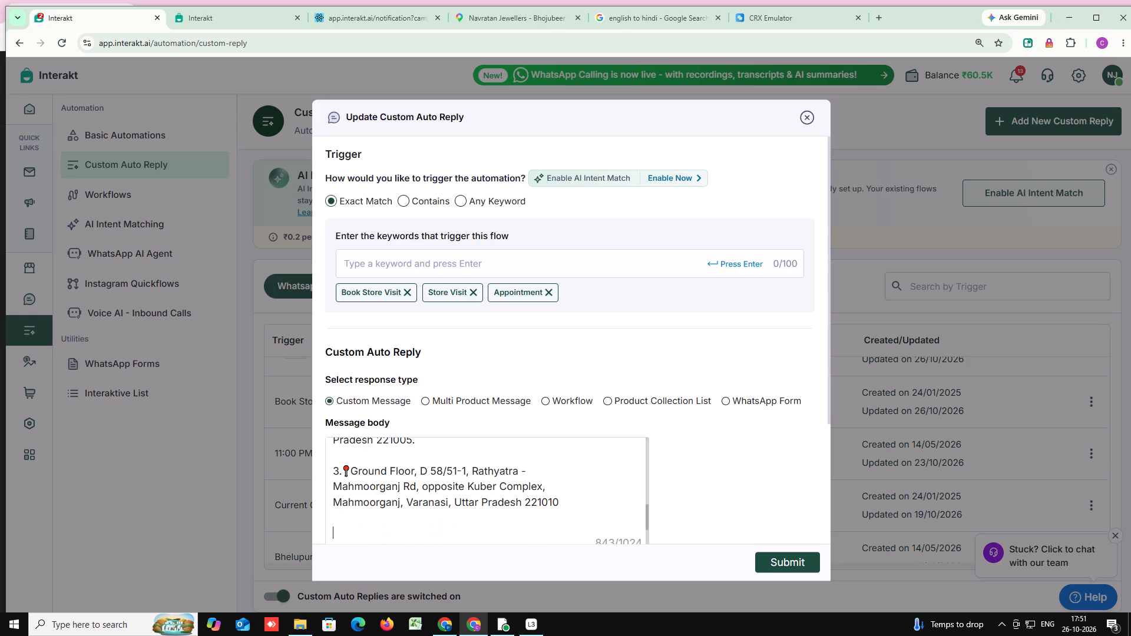
Start item 4 below the third address in the message body with "4." and the red pin emoji copied from item 3.
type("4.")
left_click_drag(350, 473, 343, 471)
key("ctrl+c")
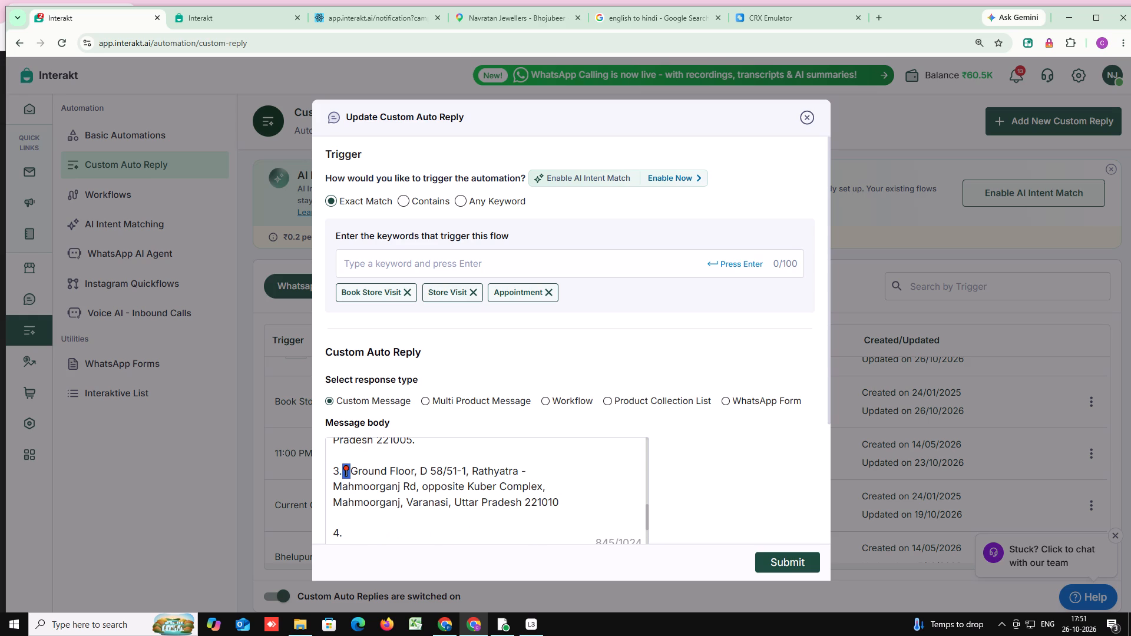
left_click(353, 533)
key("ctrl+v")
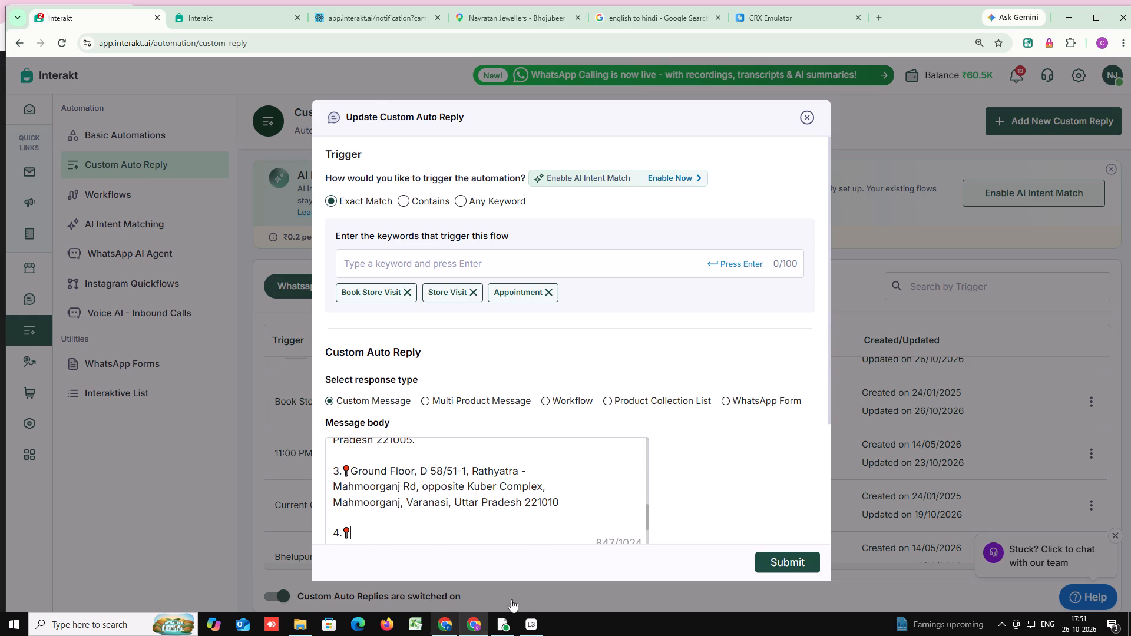
left_click(197, 23)
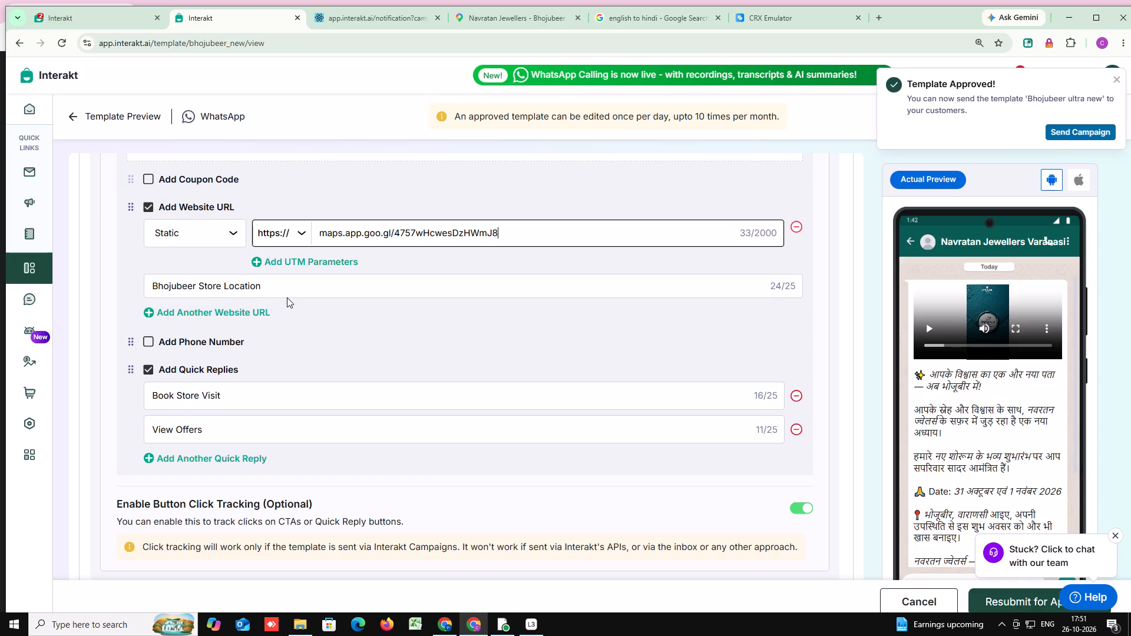
scroll(287, 297, "up", 8)
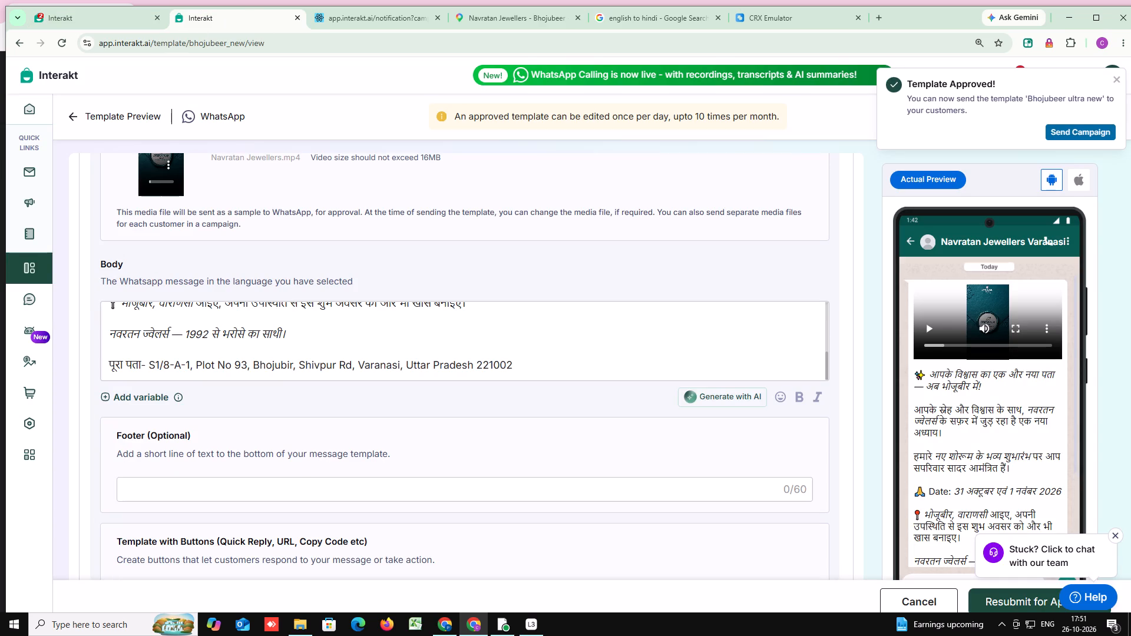
left_click_drag(148, 364, 504, 365)
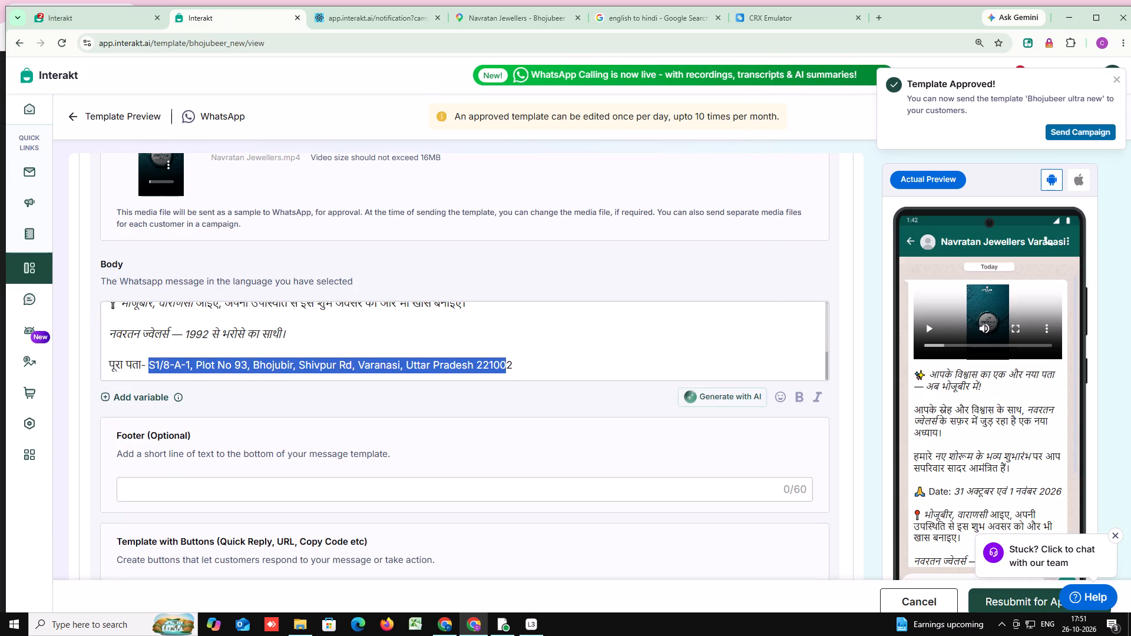
right_click(479, 364)
left_click(380, 355)
left_click_drag(147, 362, 290, 365)
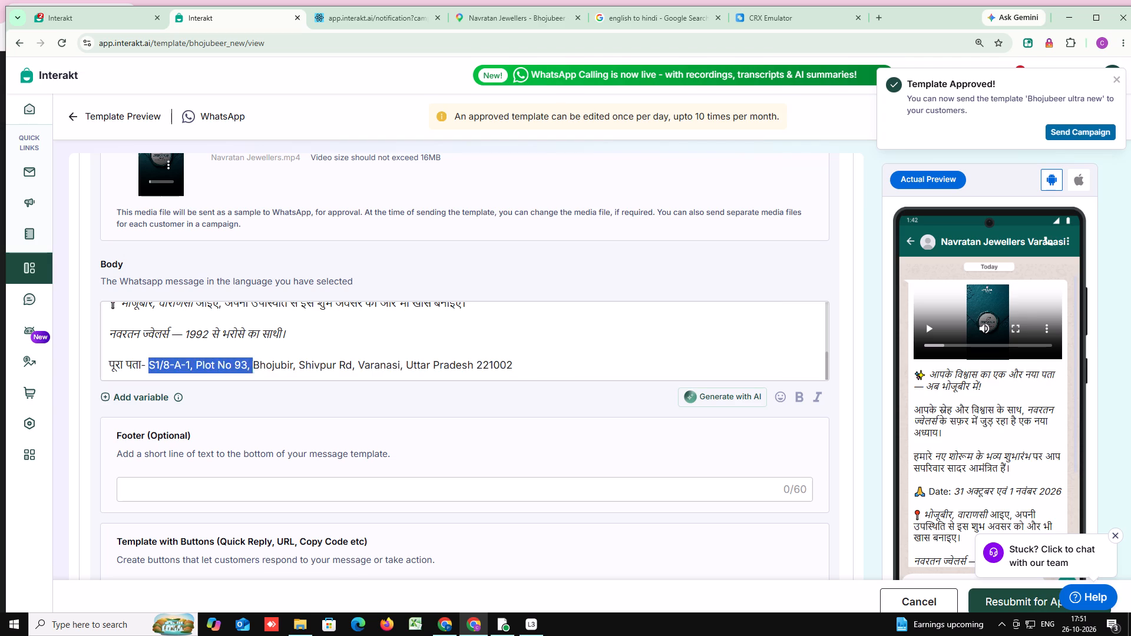
left_click_drag(290, 365, 516, 365)
right_click(500, 365)
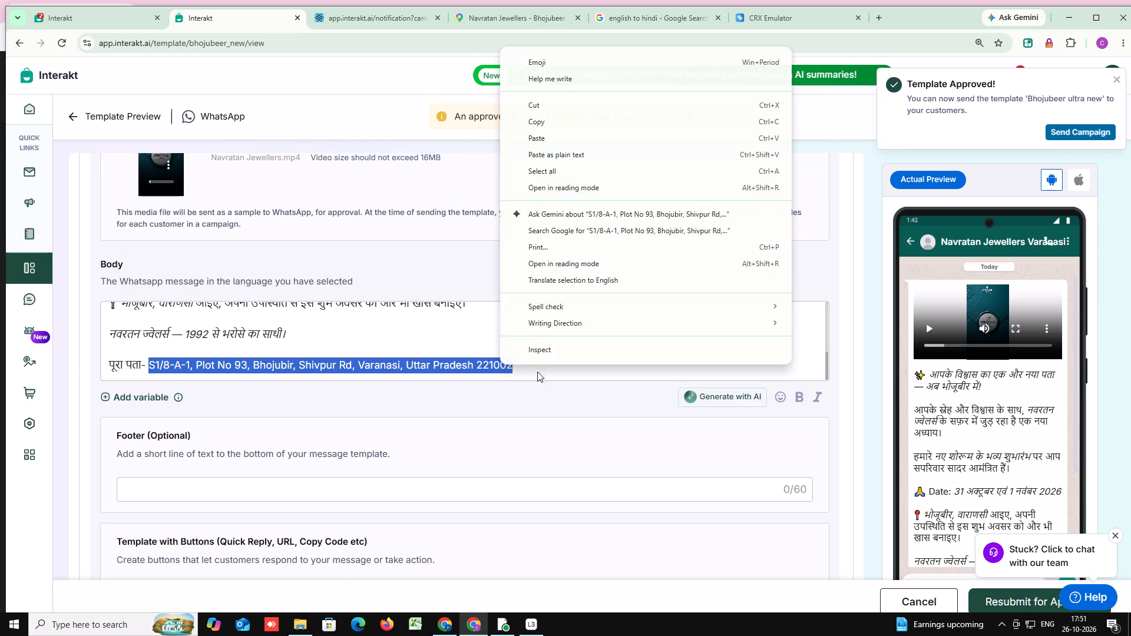
left_click(549, 118)
left_click(104, 18)
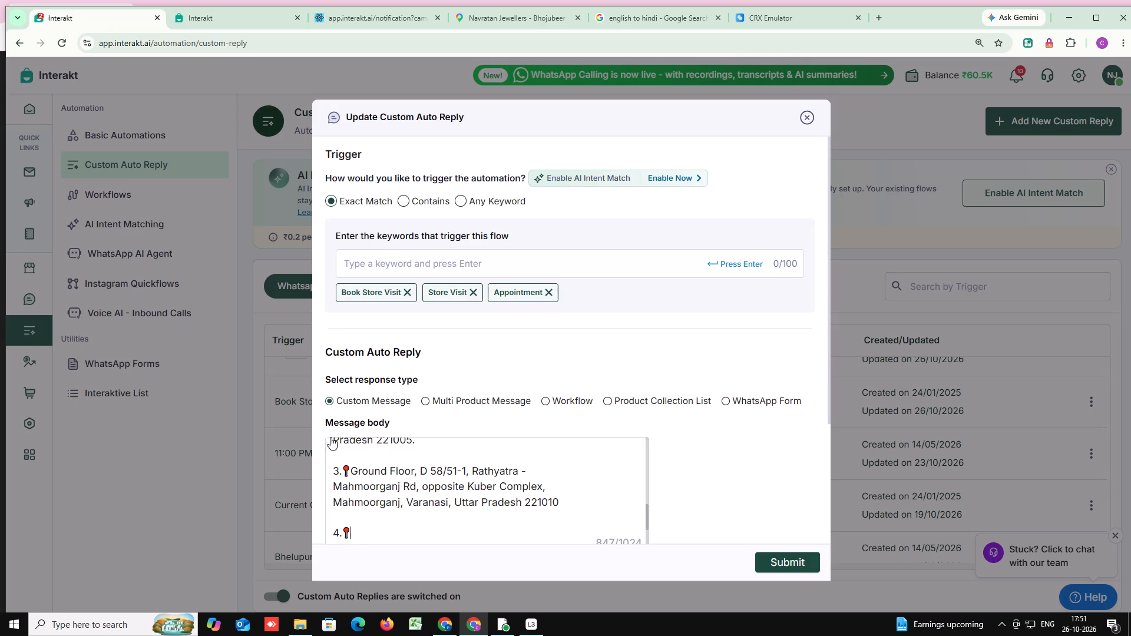
scroll(378, 452, "down", 1)
right_click(380, 472)
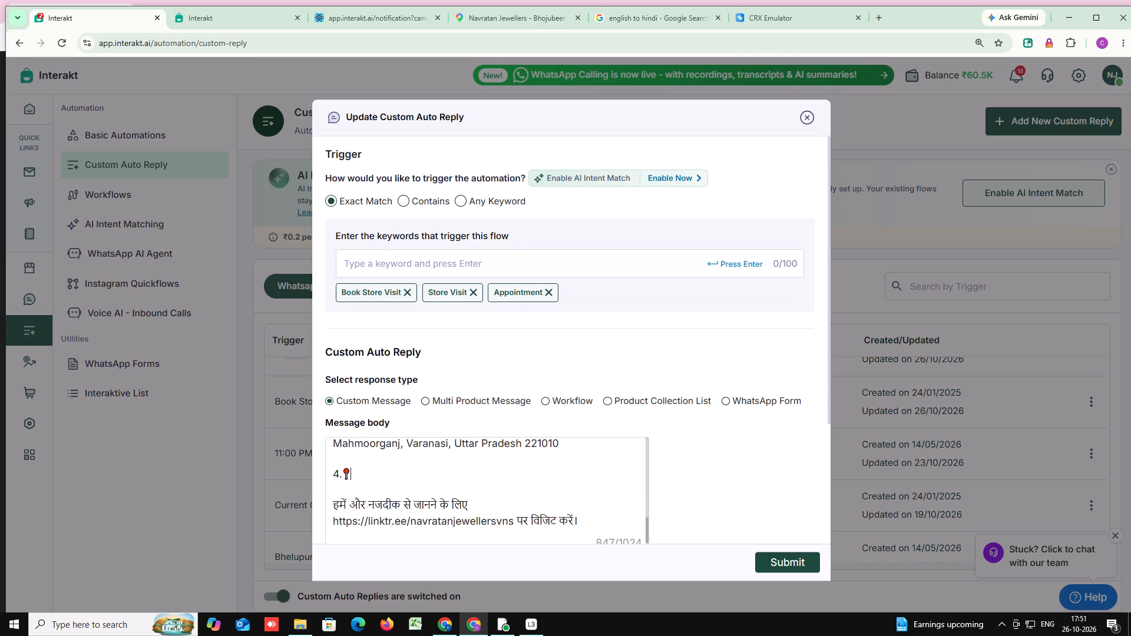
left_click(426, 336)
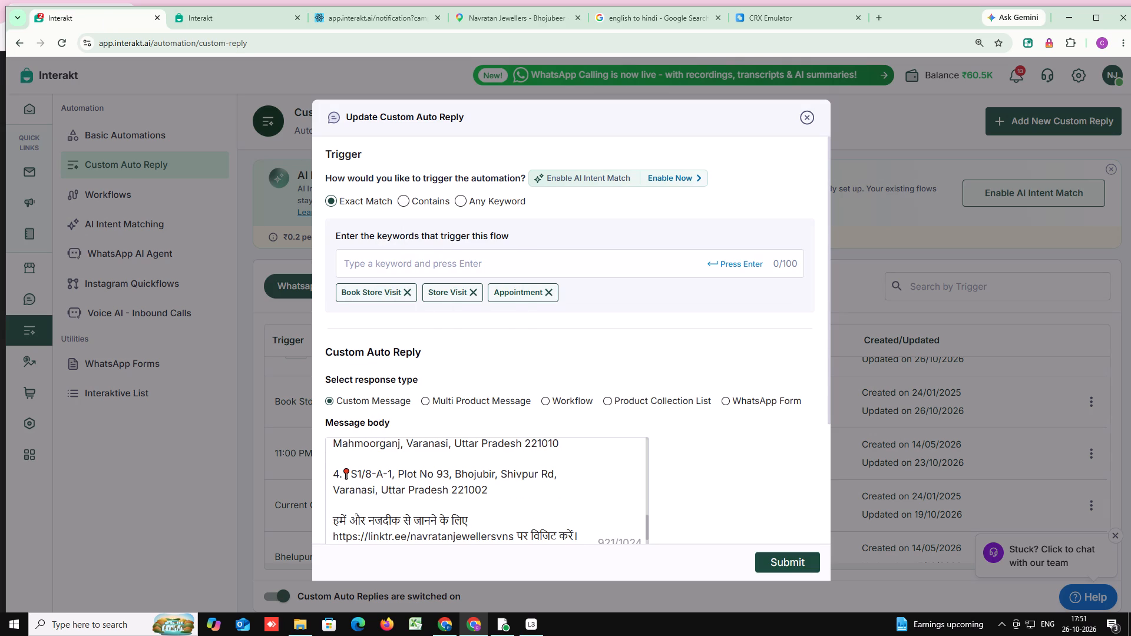
scroll(519, 489, "up", 1)
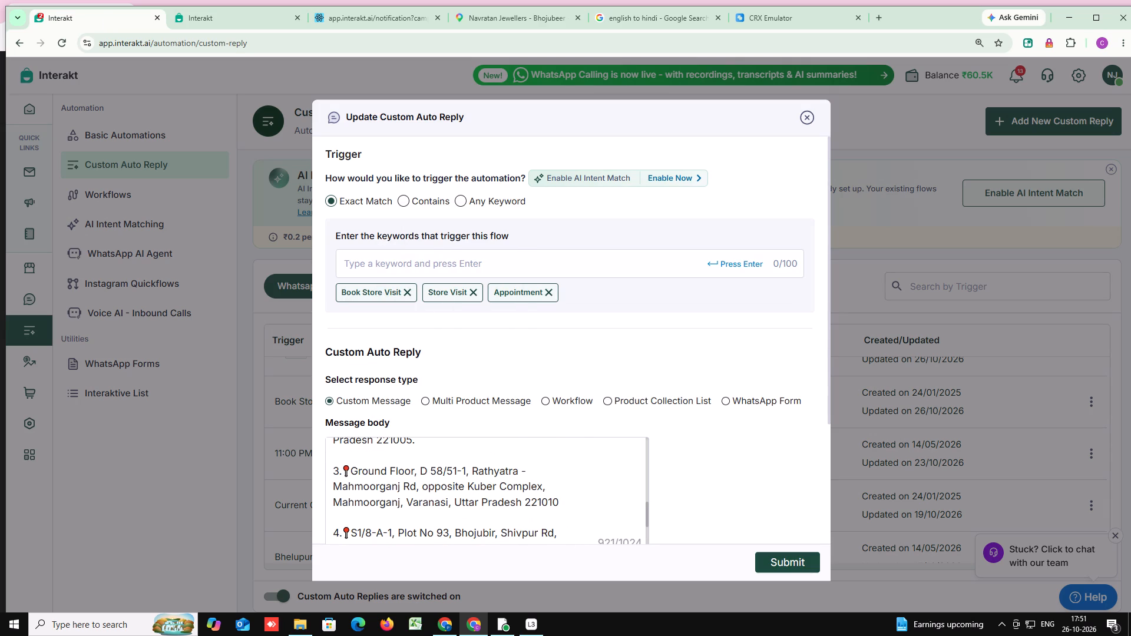
Review the Book Store Visit message body from the time slots through the numbered store addresses and closing lines.
scroll(524, 485, "up", 1)
scroll(524, 485, "down", 3)
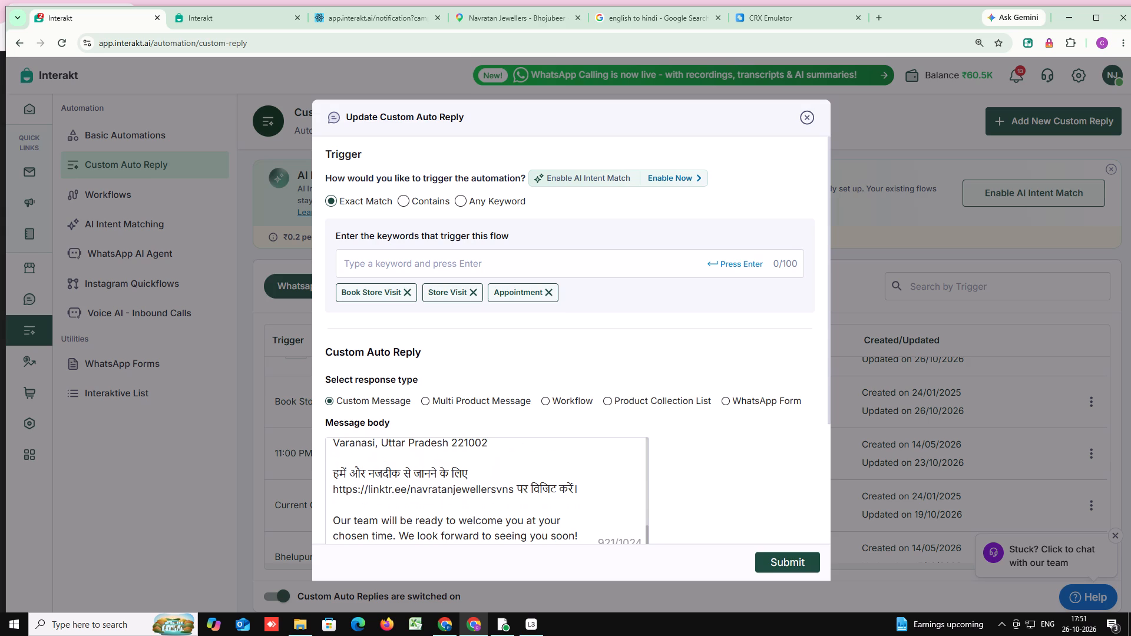
scroll(523, 481, "down", 2)
scroll(481, 449, "up", 7)
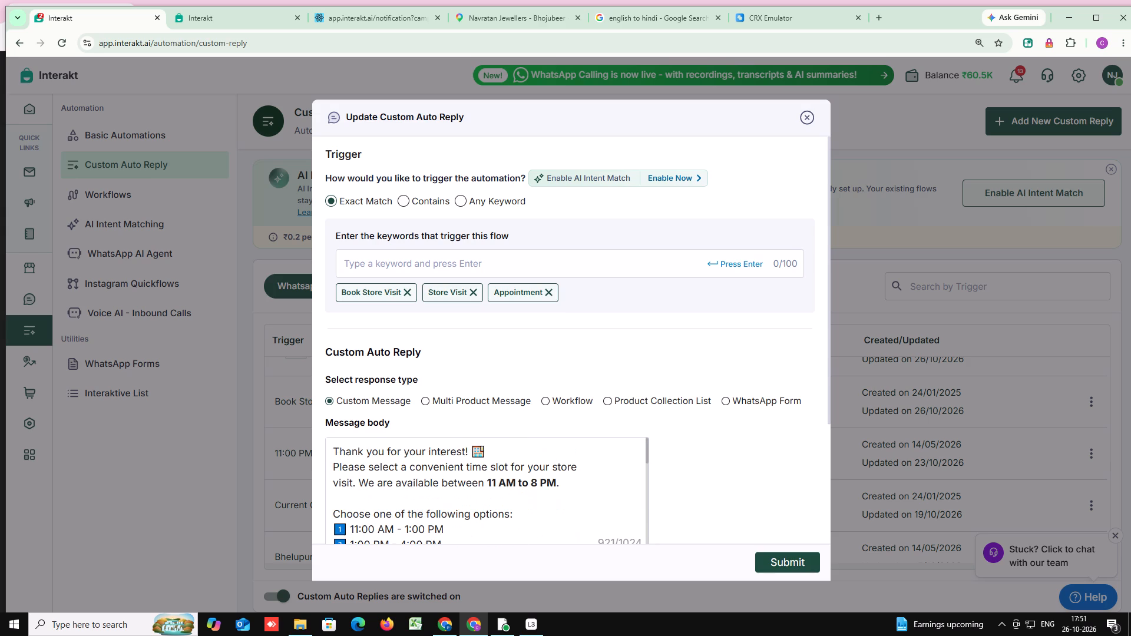
scroll(481, 449, "down", 6)
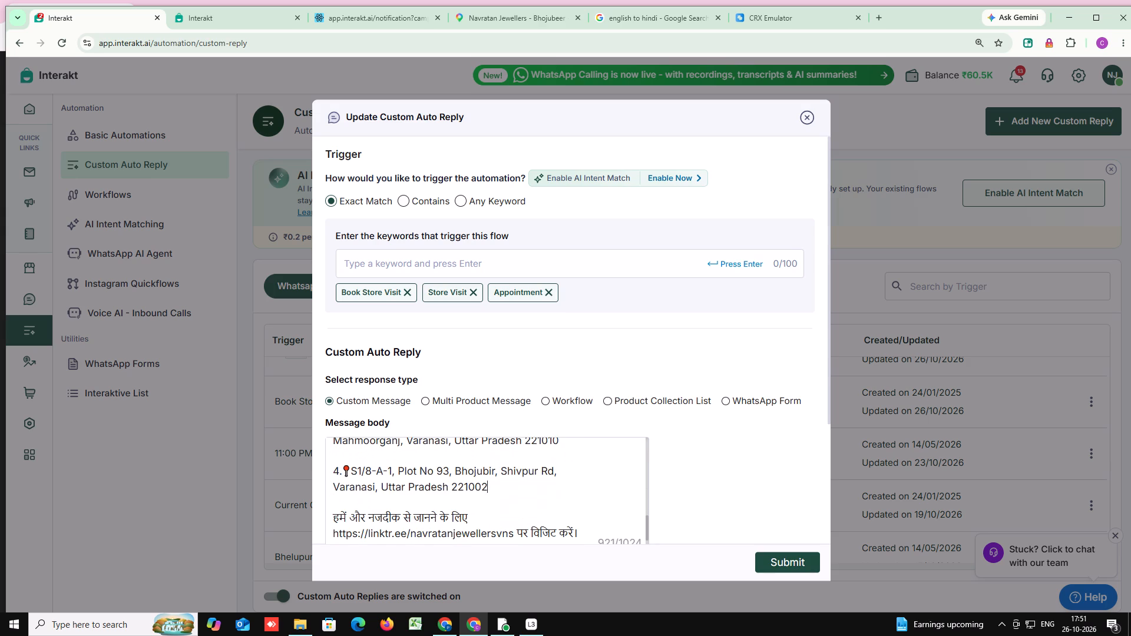
scroll(482, 448, "up", 1)
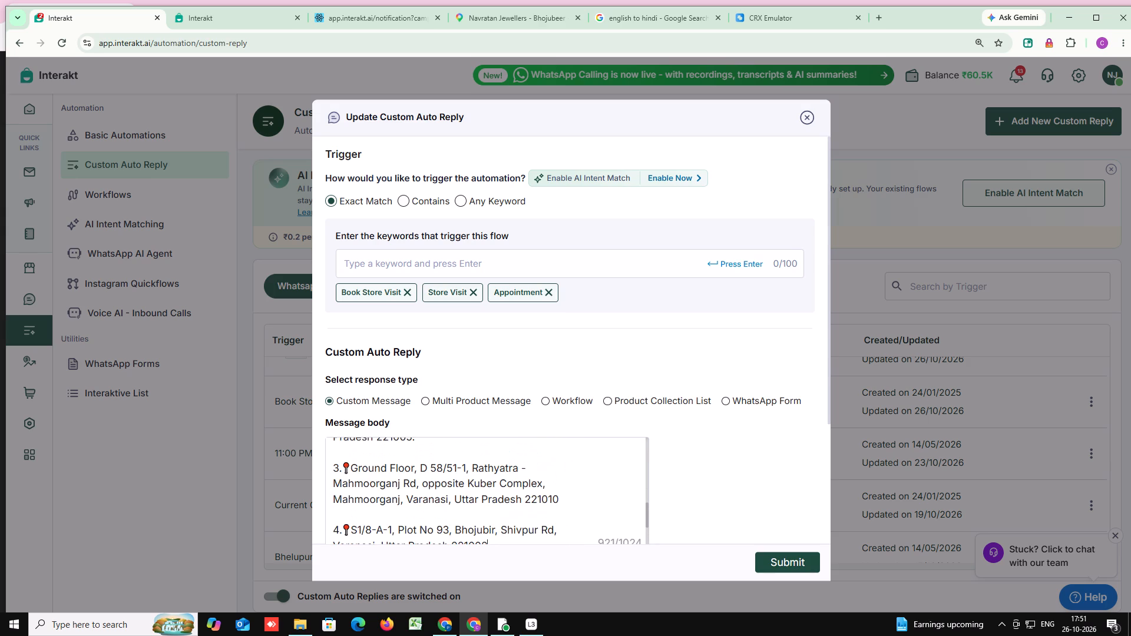
scroll(479, 478, "up", 1)
scroll(479, 478, "down", 1)
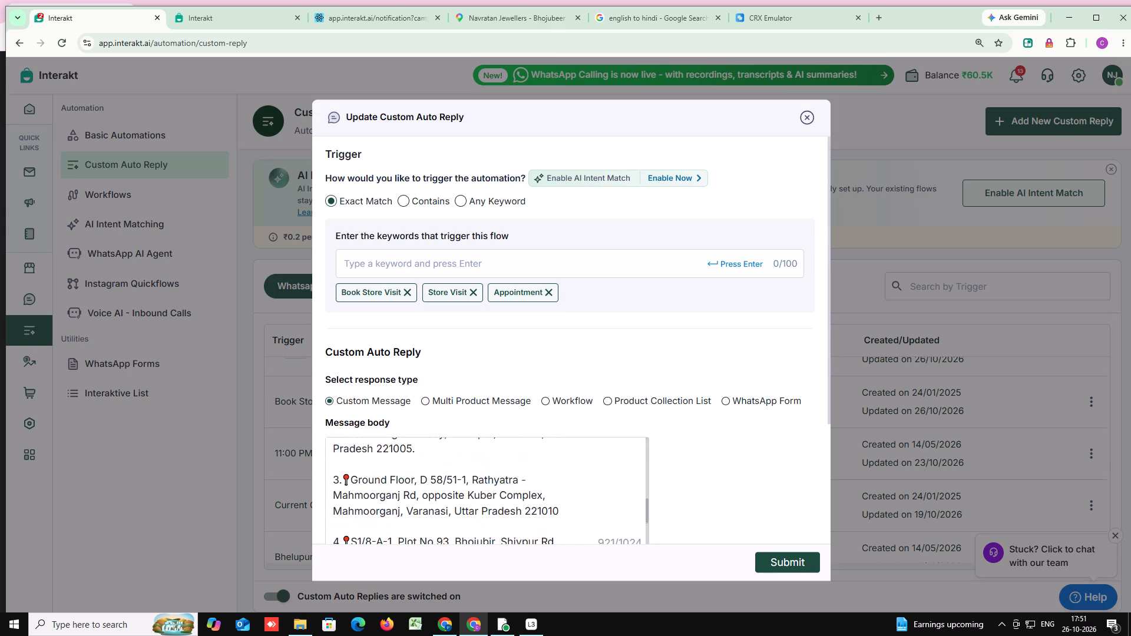
scroll(479, 478, "down", 1)
scroll(479, 475, "up", 3)
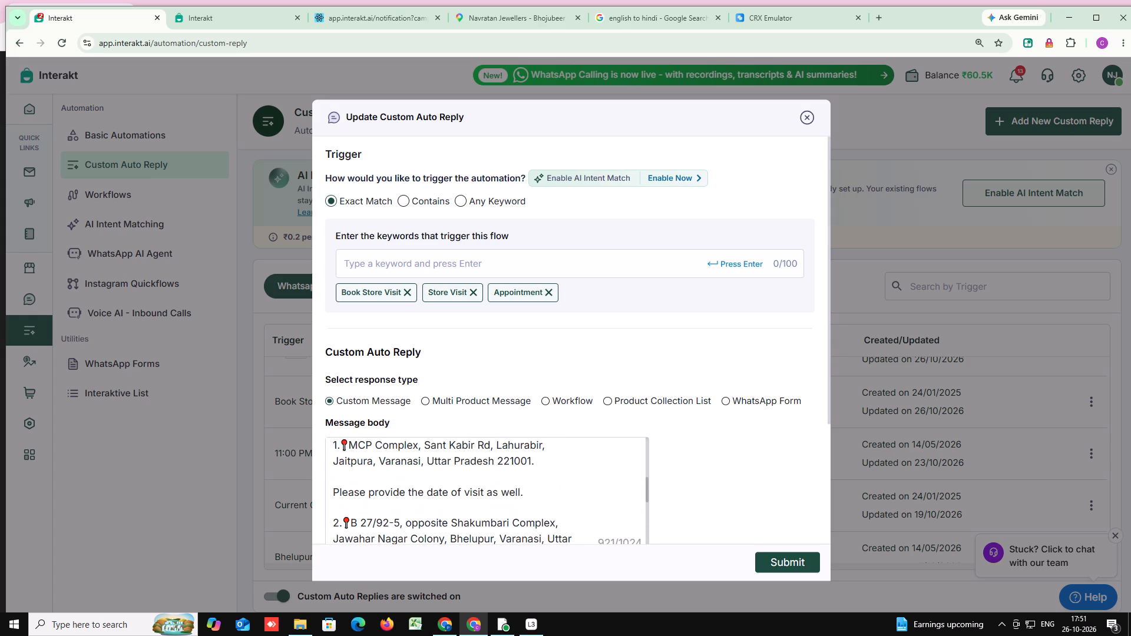
Save the updated Book Store Visit custom auto reply.
left_click(791, 562)
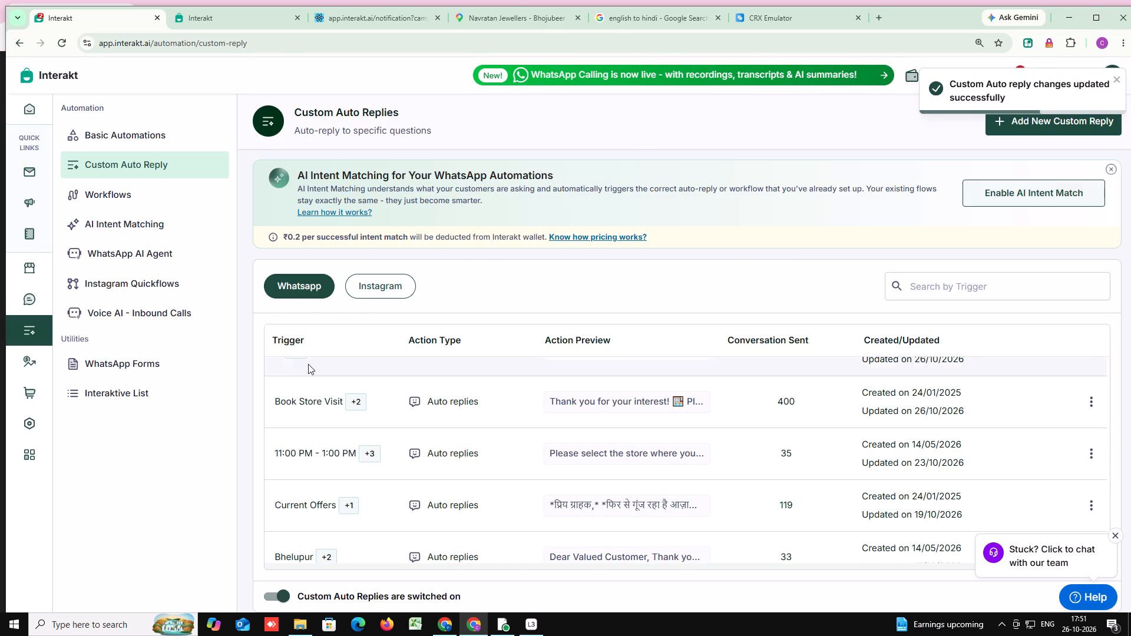
Start a new custom auto reply and add "View Offers" as its exact-match trigger keyword.
left_click(1033, 123)
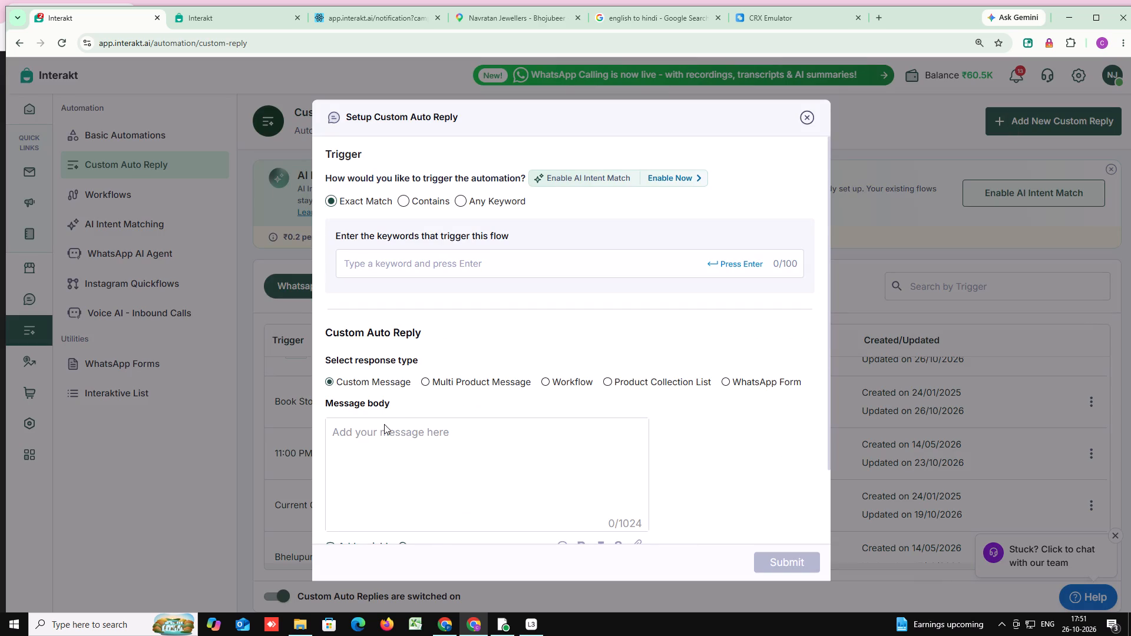
left_click(388, 436)
left_click(396, 268)
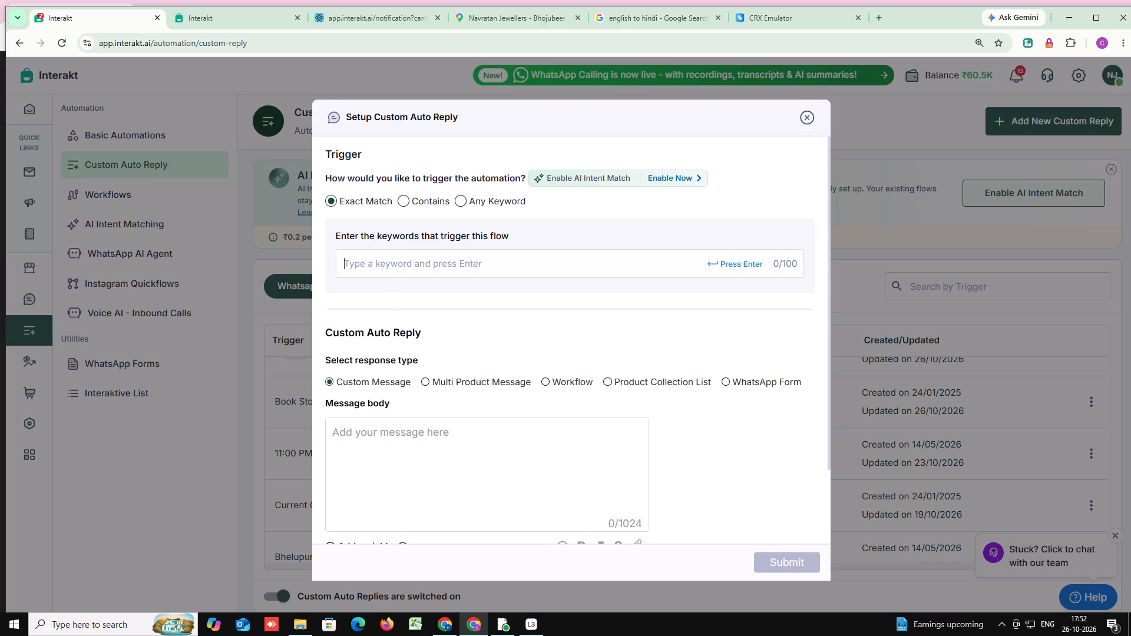
type("View")
key("space")
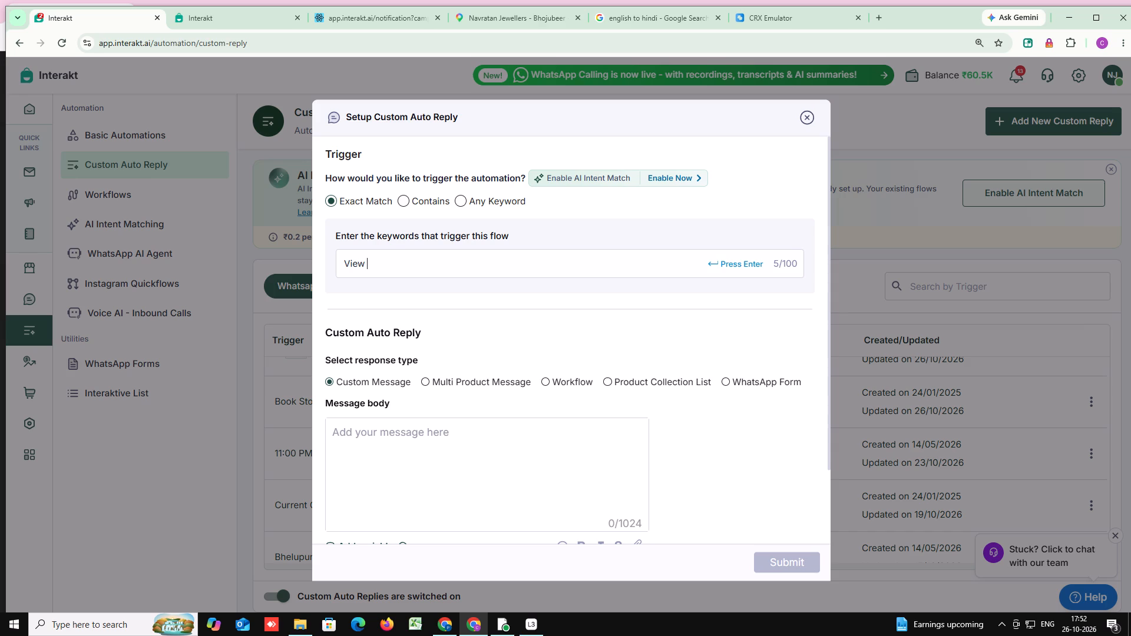
type("Offers")
key("Return")
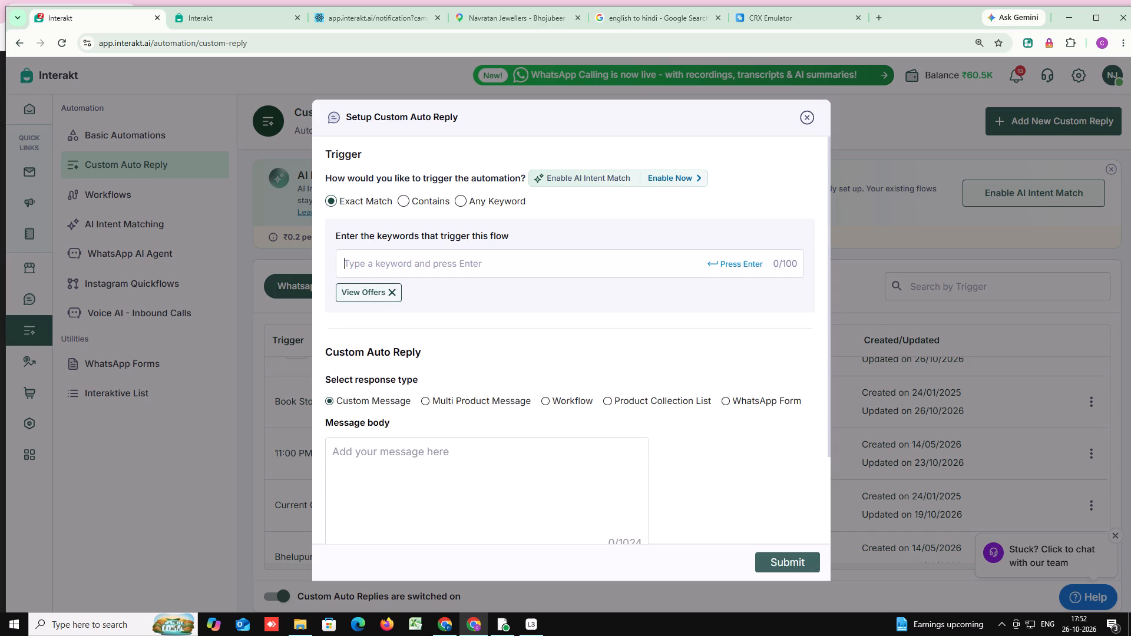
Write "Oue customer executive will connect with you soon." as the custom message body.
left_click(406, 457)
type("Oue cu")
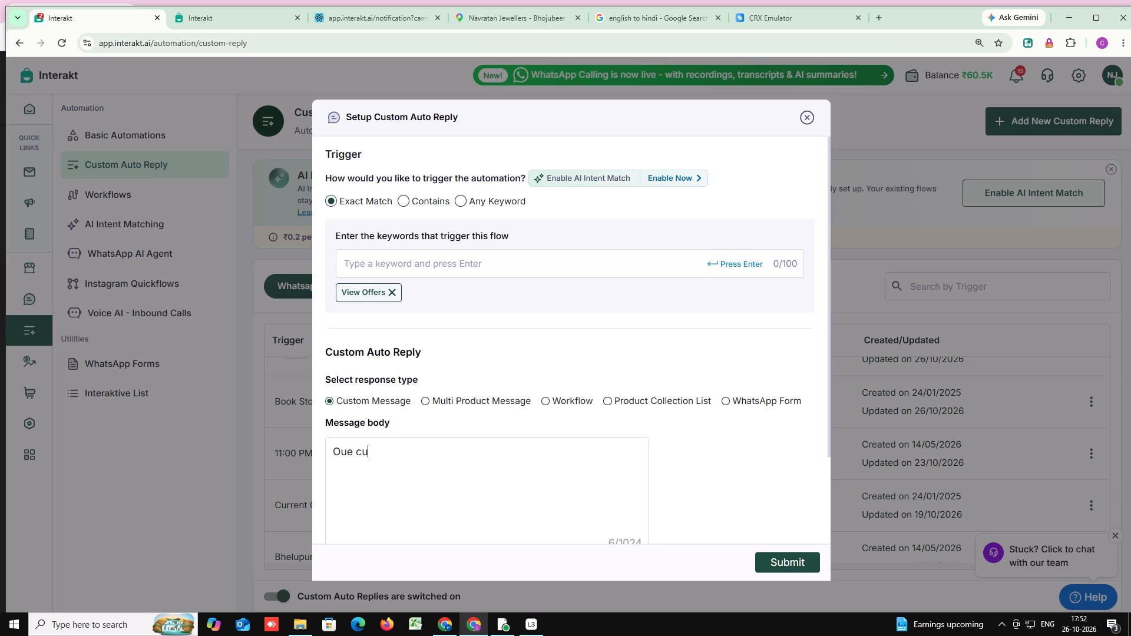
type("stomer executive will connect with yu s")
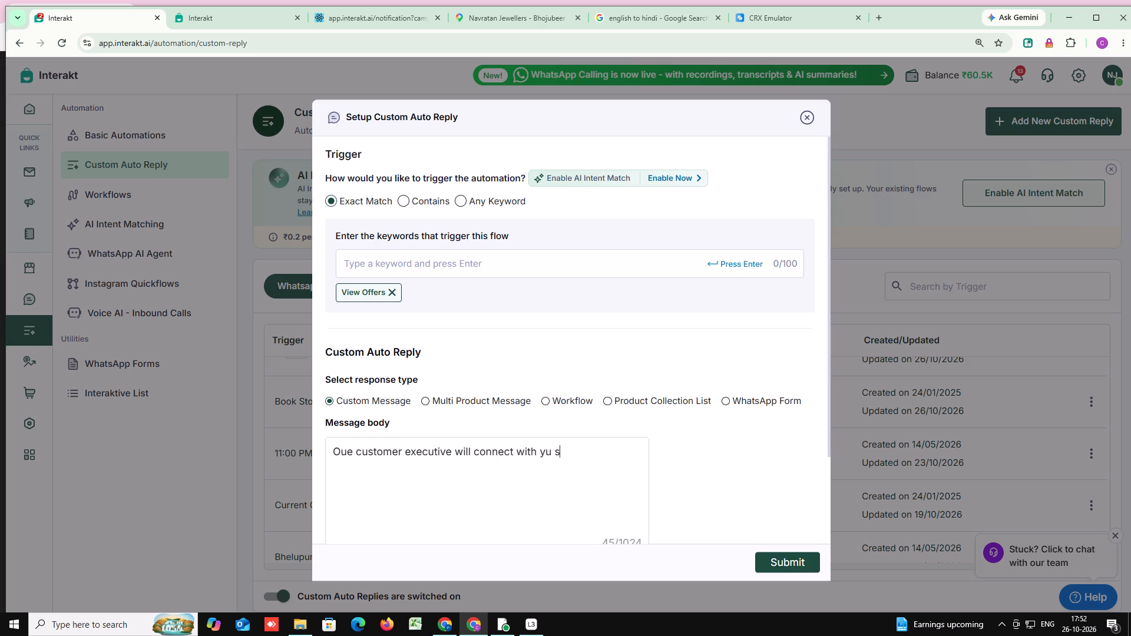
key("BackSpace")
key("BackSpace")
key("BackSpace")
type("ou s")
type("oon.")
Insert the word "service" after "customer" in the message body.
left_click(401, 455)
key("space")
type("service")
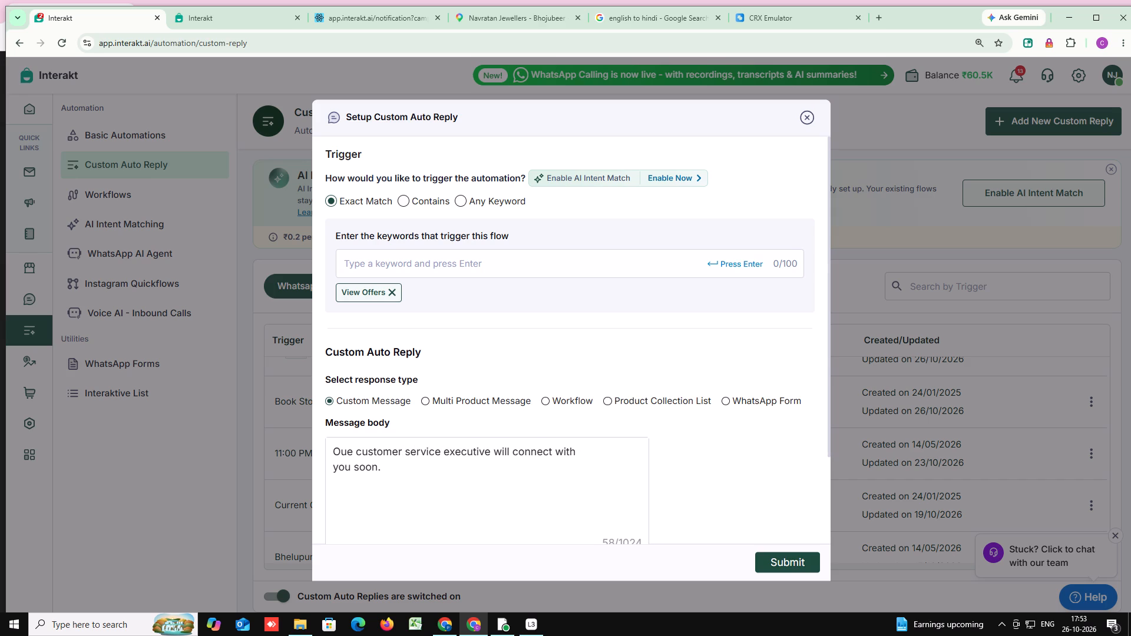
Replace "you" before "soon" in the message body with "get in touch with you".
left_click(347, 470)
left_click(350, 471)
key("BackSpace")
key("BackSpace")
key("BackSpace")
type("get in")
key("space")
type("touch")
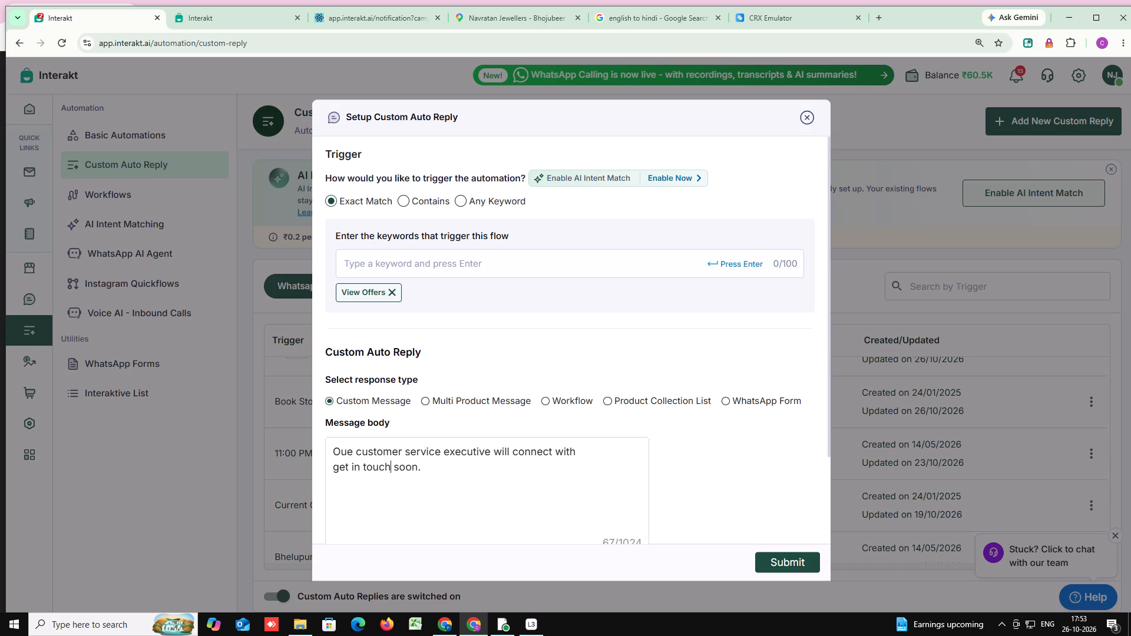
key("space")
type("with")
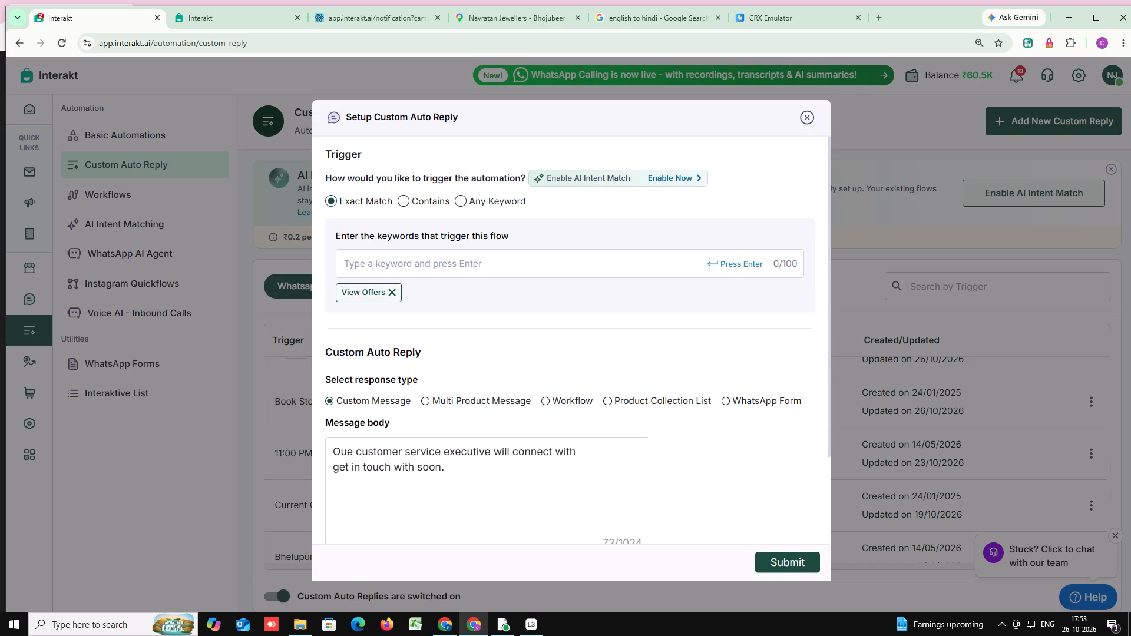
key("space")
type("you")
Remove the words "connect with" before "get in touch with you soon" in the message body.
left_click(585, 453)
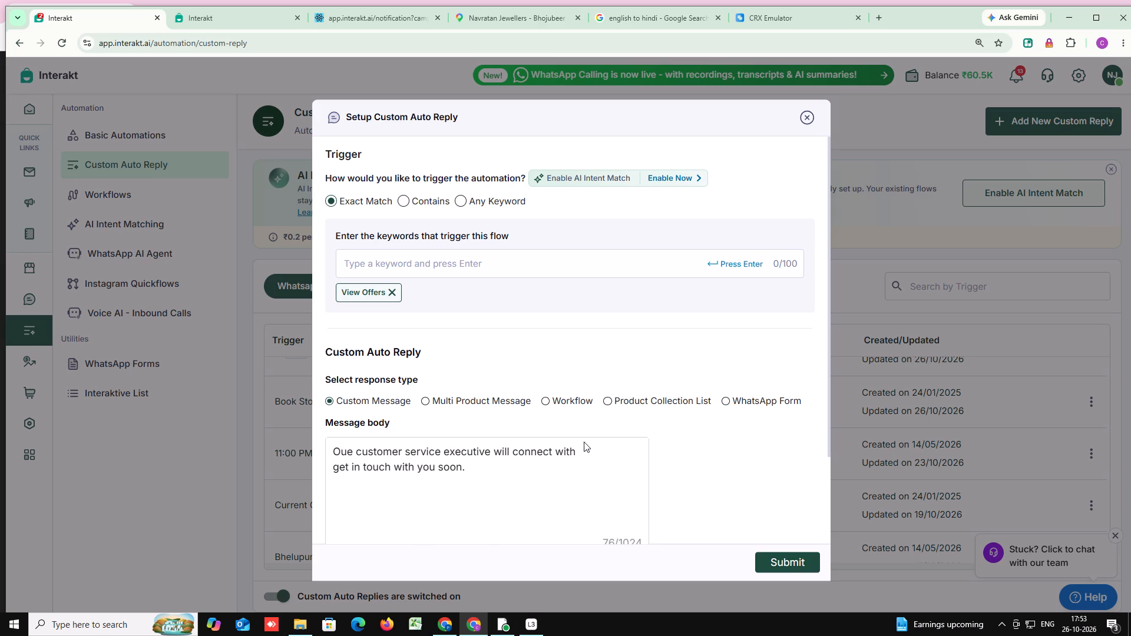
left_click(578, 451)
key("BackSpace")
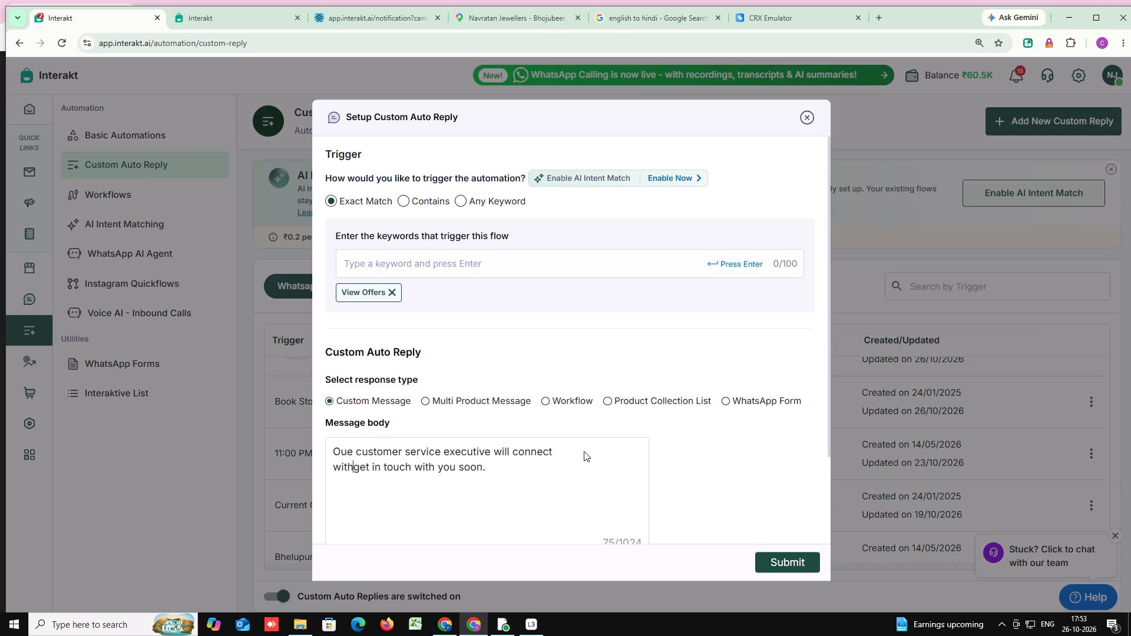
key("BackSpace")
key("BackSpace")
key("BackSpace")
key("BackSpace")
key("BackSpace")
key("BackSpace")
key("BackSpace")
key("BackSpace")
key("BackSpace")
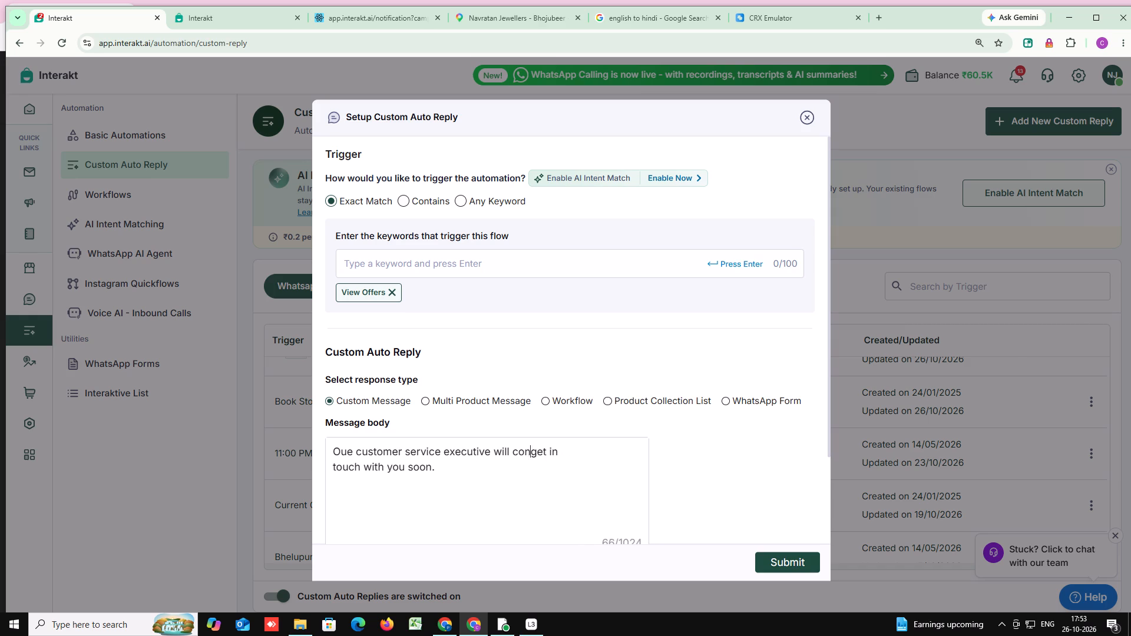
key("BackSpace")
key("BackSpace")
key("BackSpace")
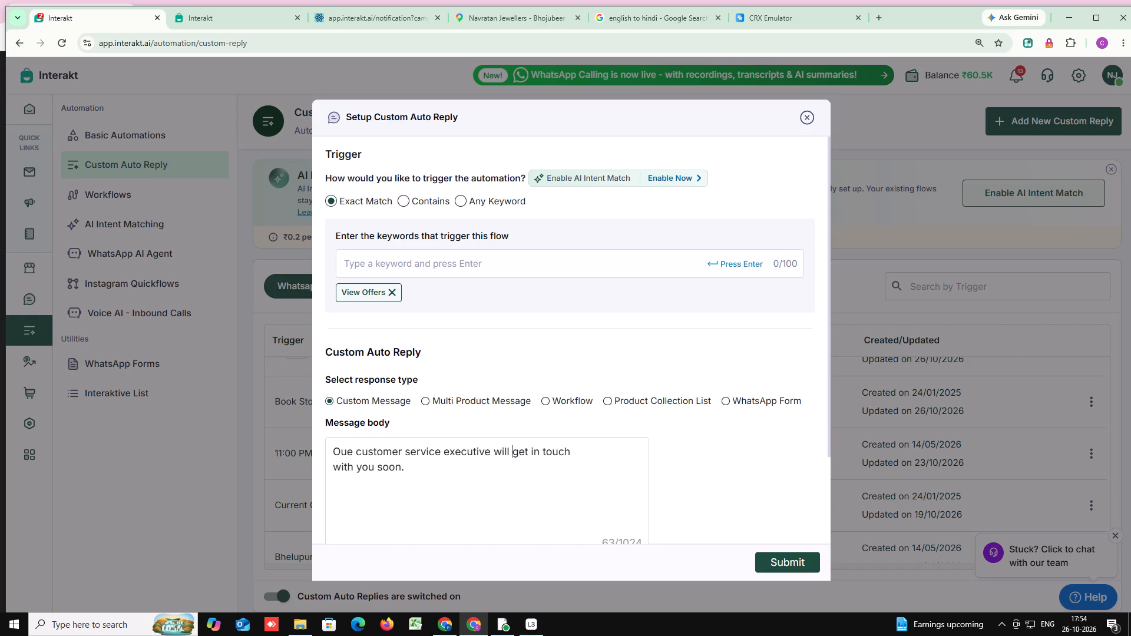
Submit the custom auto reply with the View Offers trigger and check it in the auto reply list.
scroll(434, 485, "down", 1)
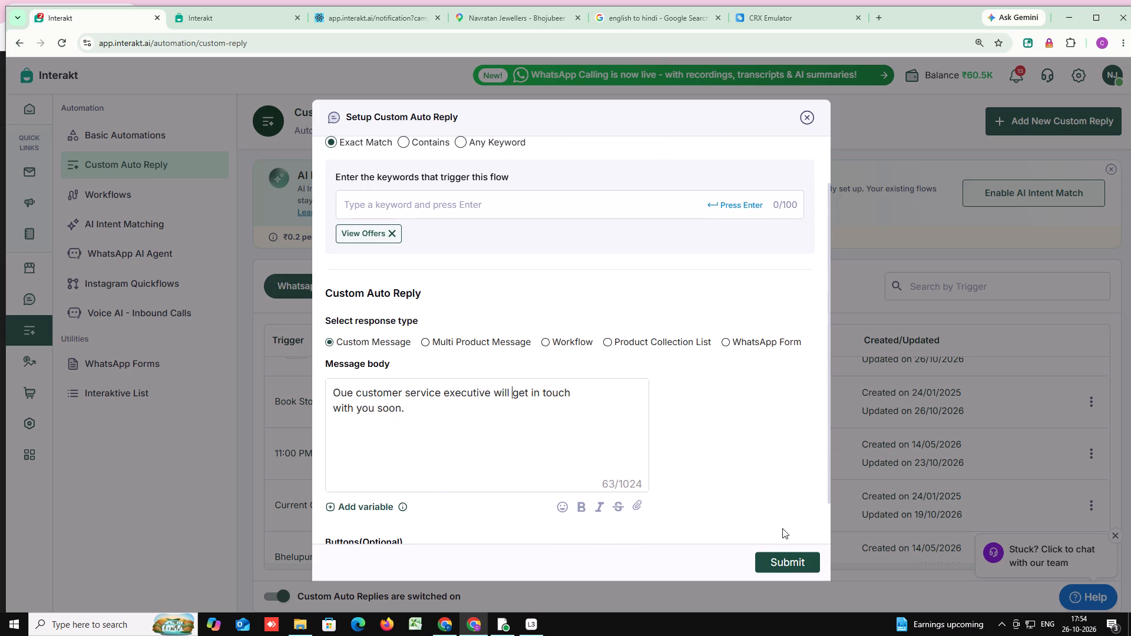
scroll(779, 555, "down", 3)
left_click(766, 566)
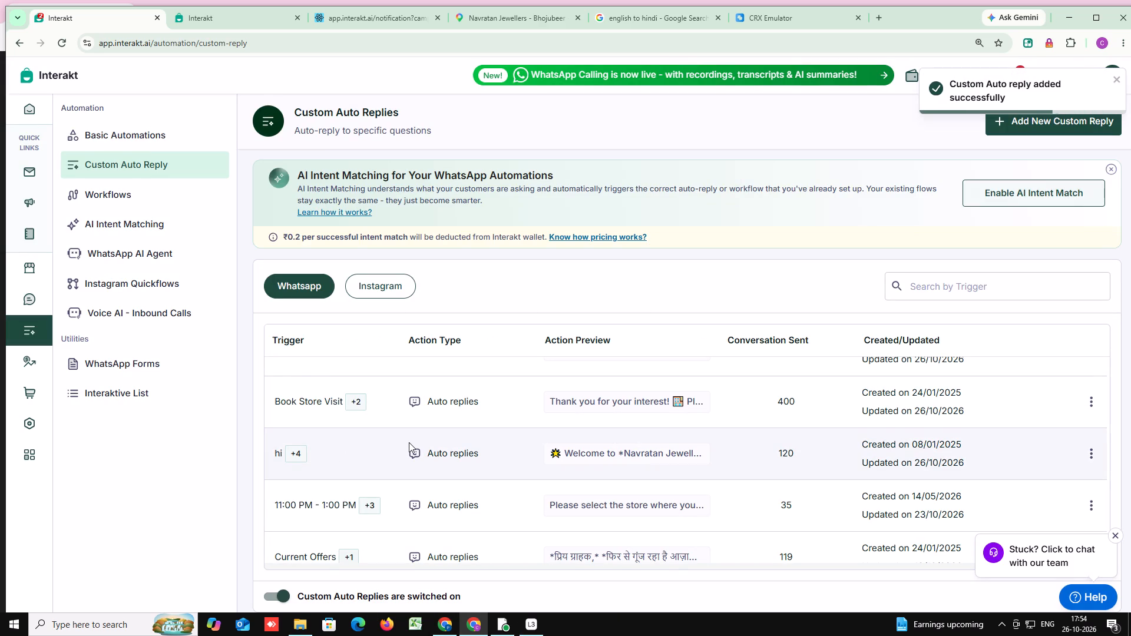
scroll(409, 442, "up", 8)
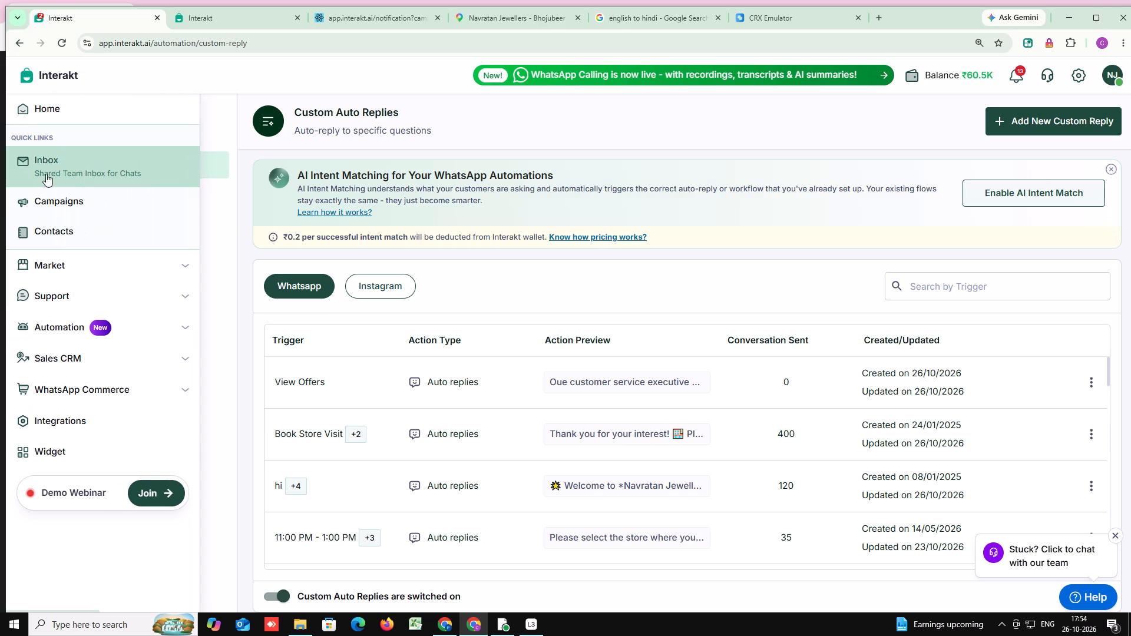
Start a new WhatsApp campaign from the active template "Bhojubeer ultra new".
left_click(79, 201)
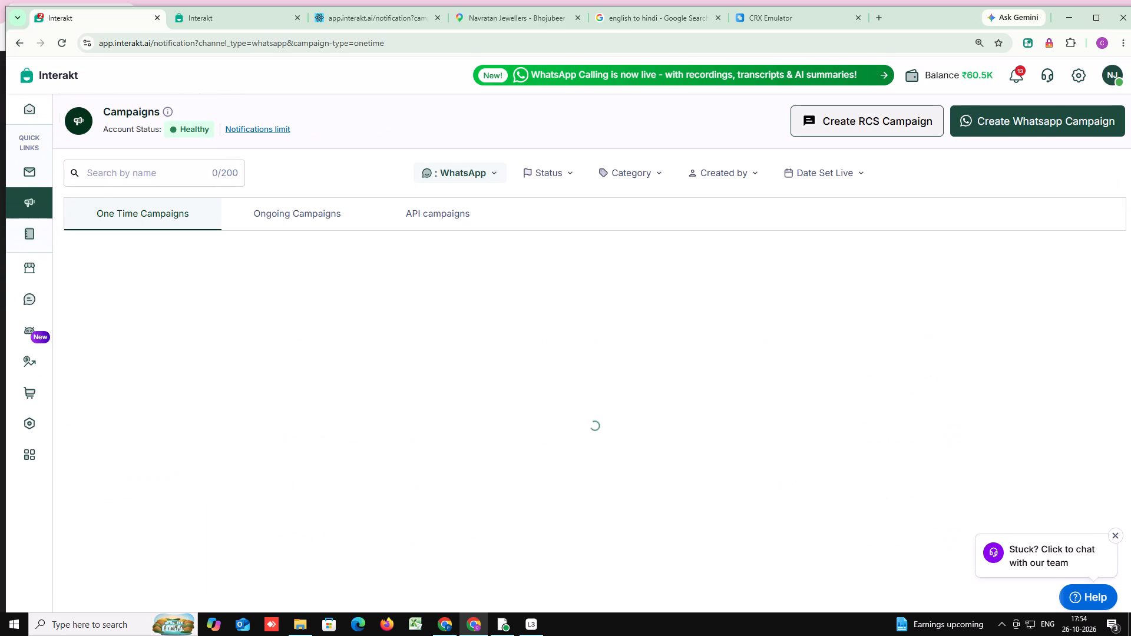
left_click(1001, 121)
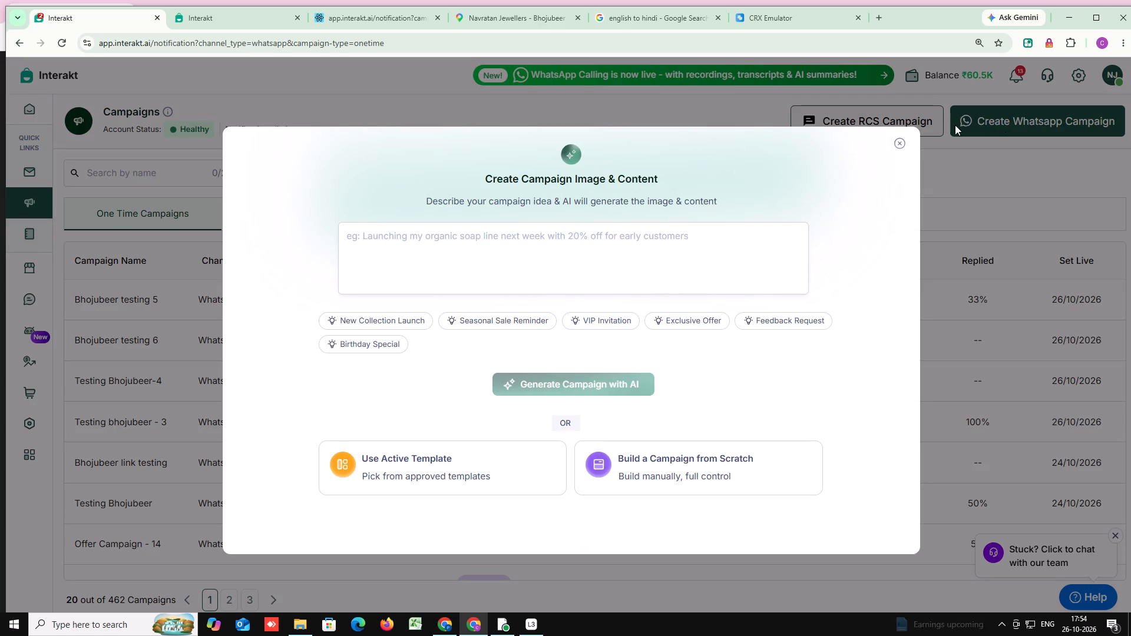
left_click(391, 463)
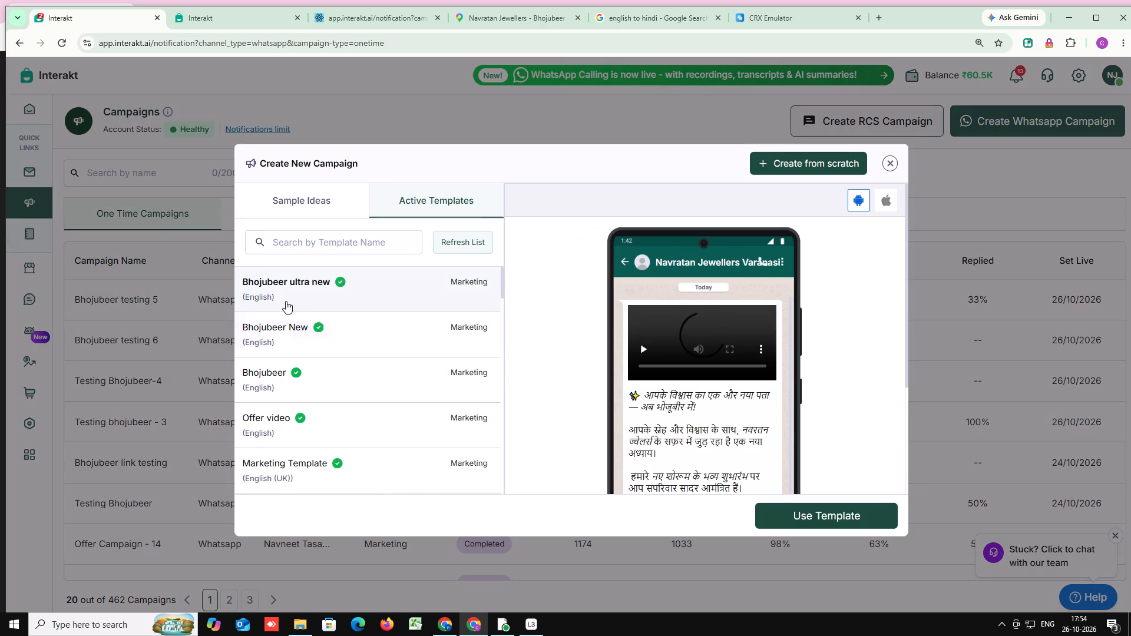
left_click(839, 511)
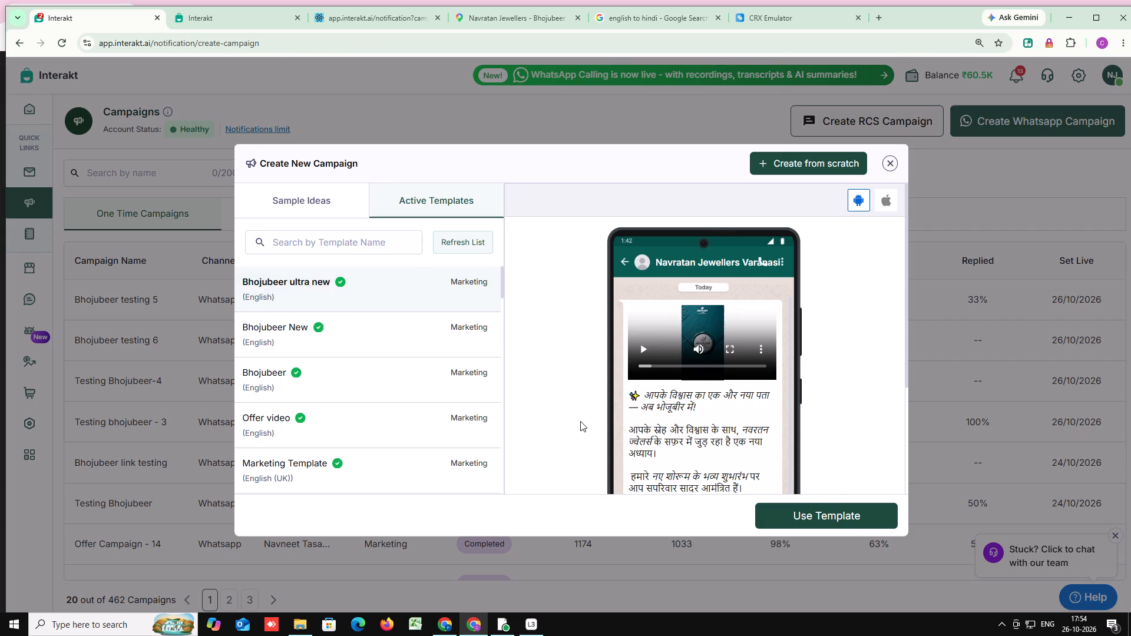
Enter "BhojuBeer" as the beginning of the campaign name.
left_click(183, 121)
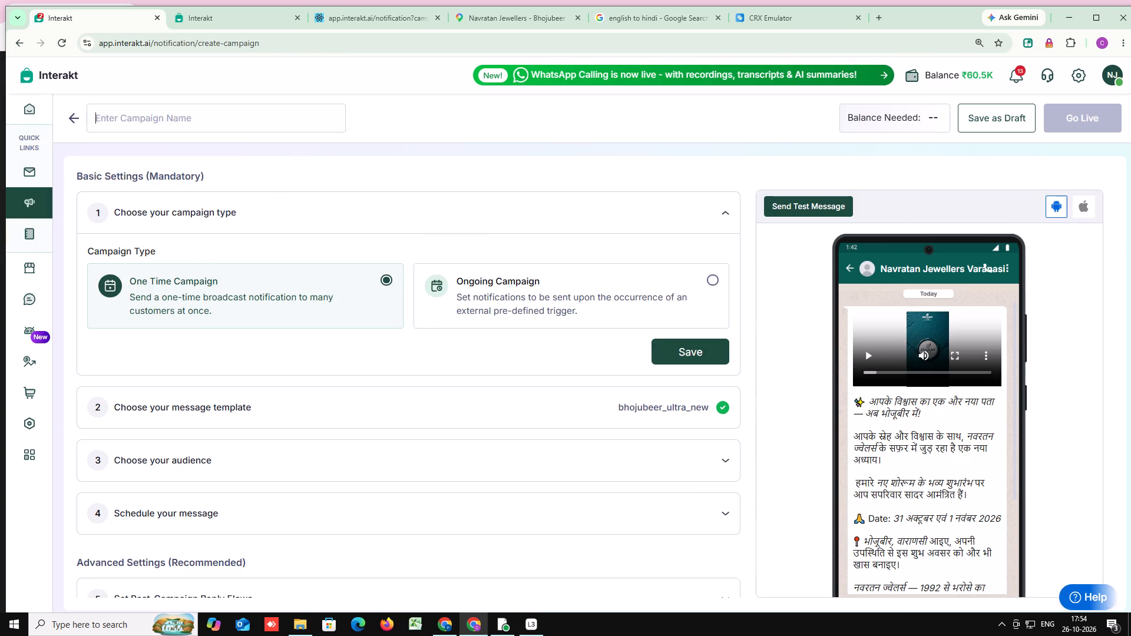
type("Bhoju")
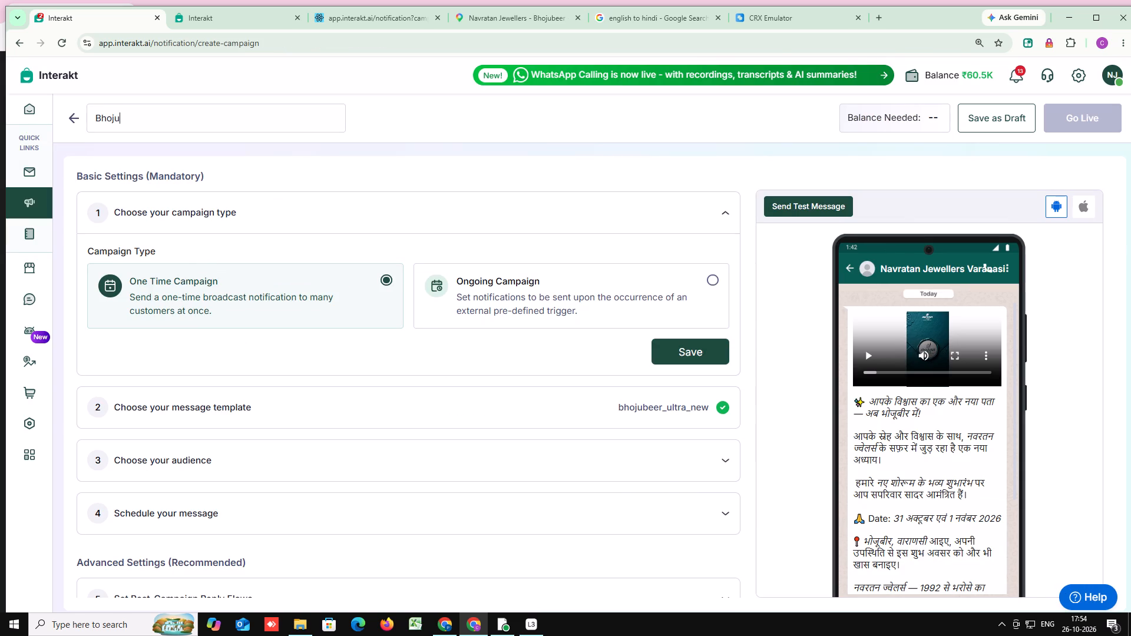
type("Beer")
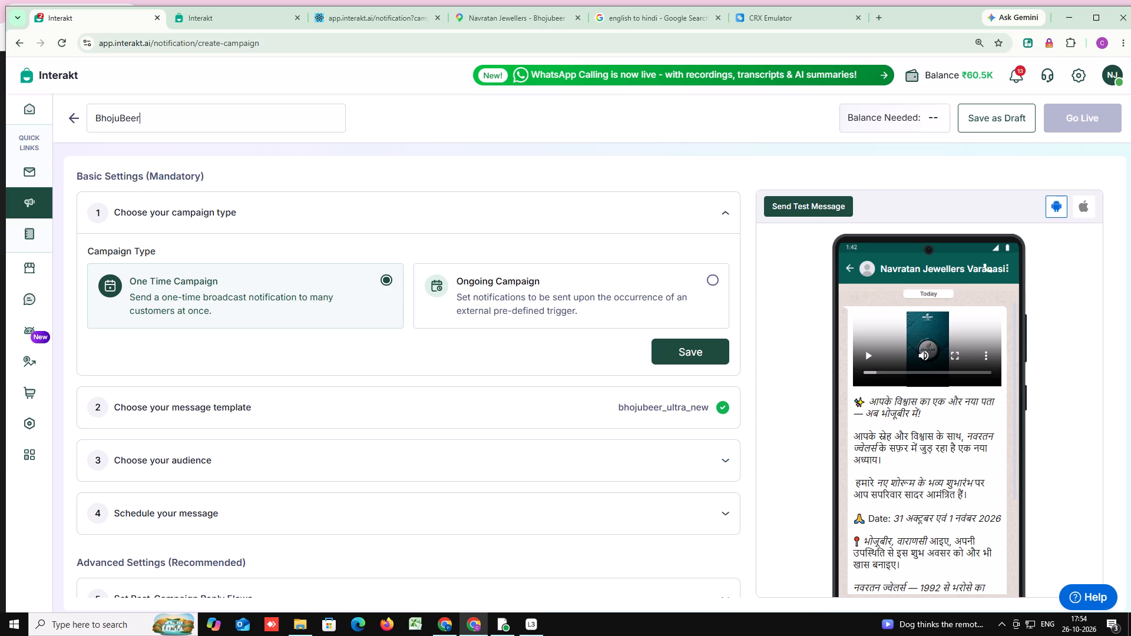
Name the new campaign "Bhojubeer Store-1".
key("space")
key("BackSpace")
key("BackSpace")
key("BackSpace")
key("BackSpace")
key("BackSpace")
type("beer")
type("-1")
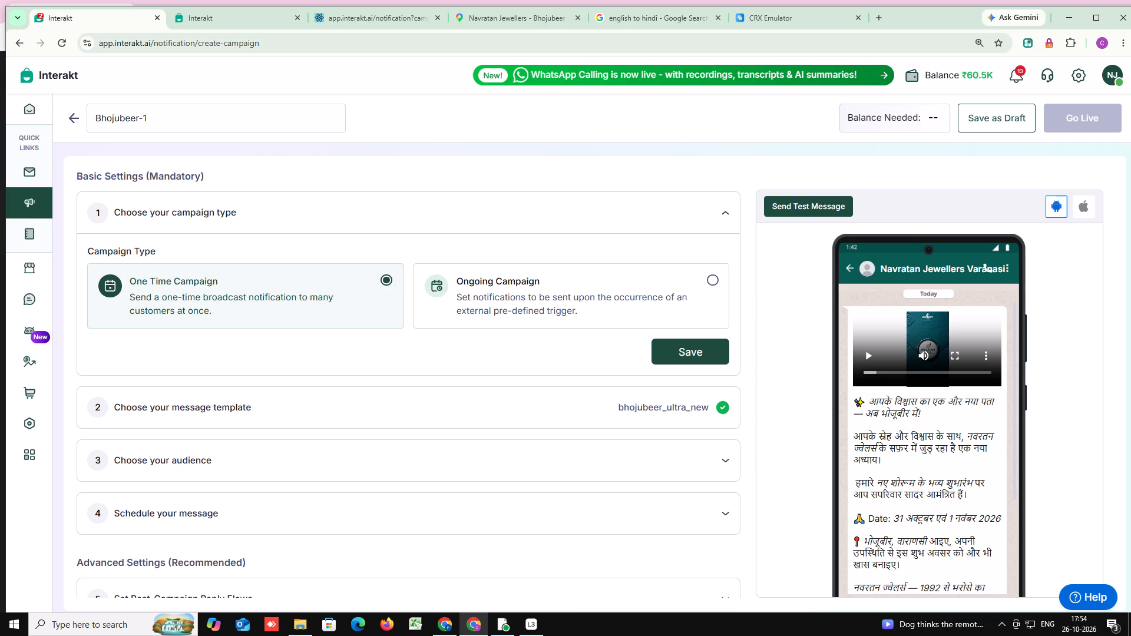
left_click_drag(157, 112, 90, 119)
left_click(161, 118)
left_click(137, 118)
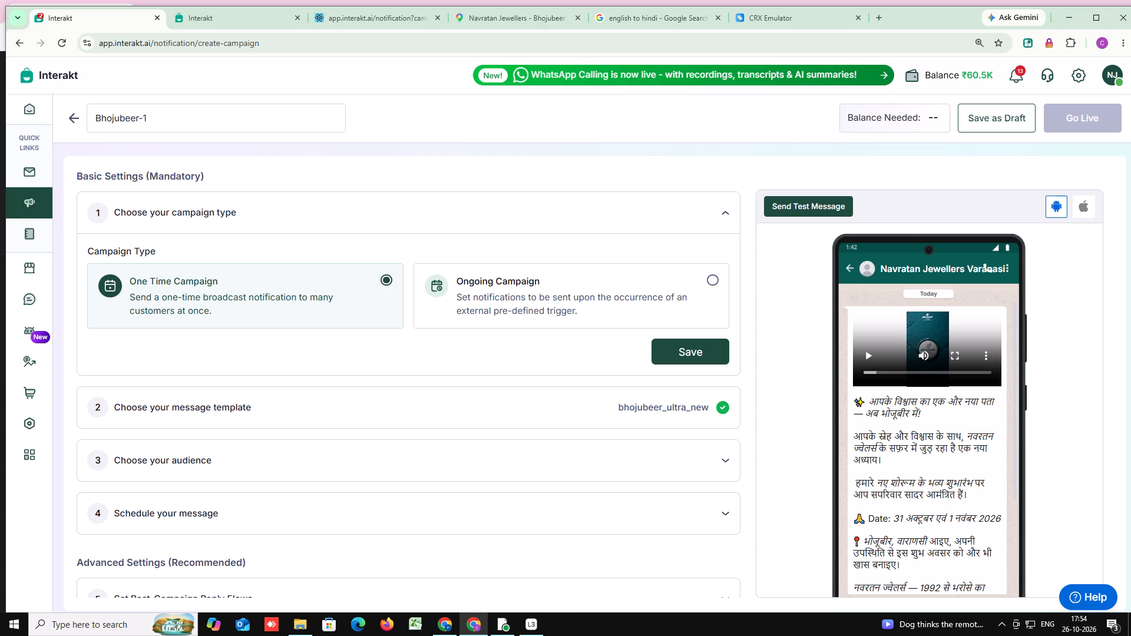
left_click(138, 117)
key("space")
key("shift+s")
type("tore")
Save One Time Campaign as the campaign type and go through the bhojubeer_ultra_new message template settings.
left_click(689, 346)
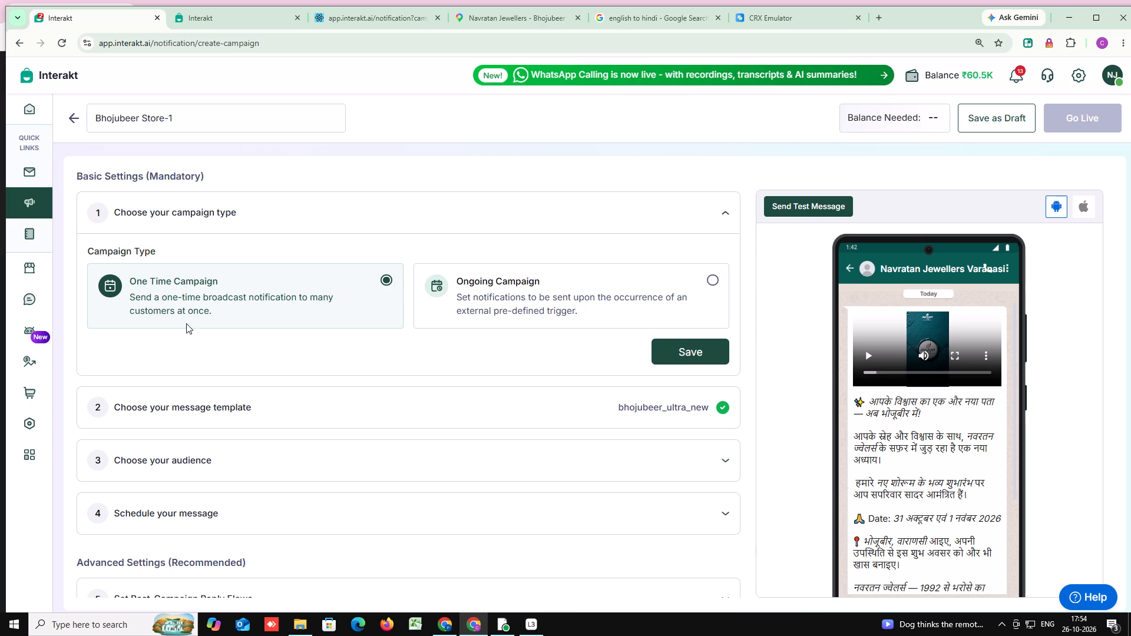
scroll(406, 433, "down", 3)
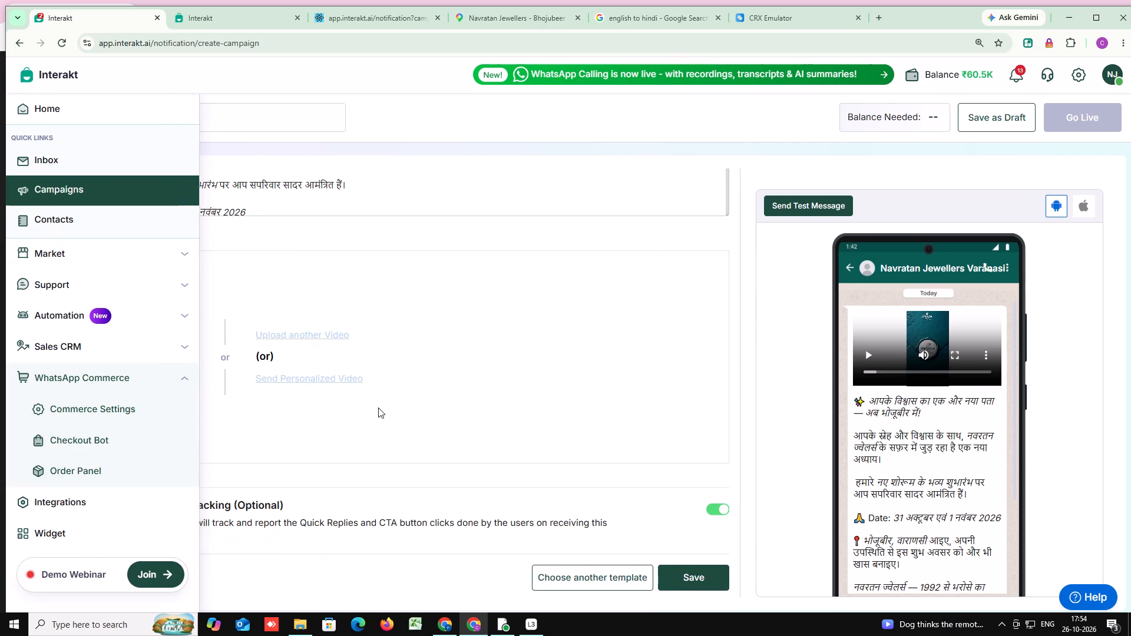
Save the bhojubeer_ultra_new message template settings for the campaign.
scroll(378, 406, "down", 1)
left_click(669, 519)
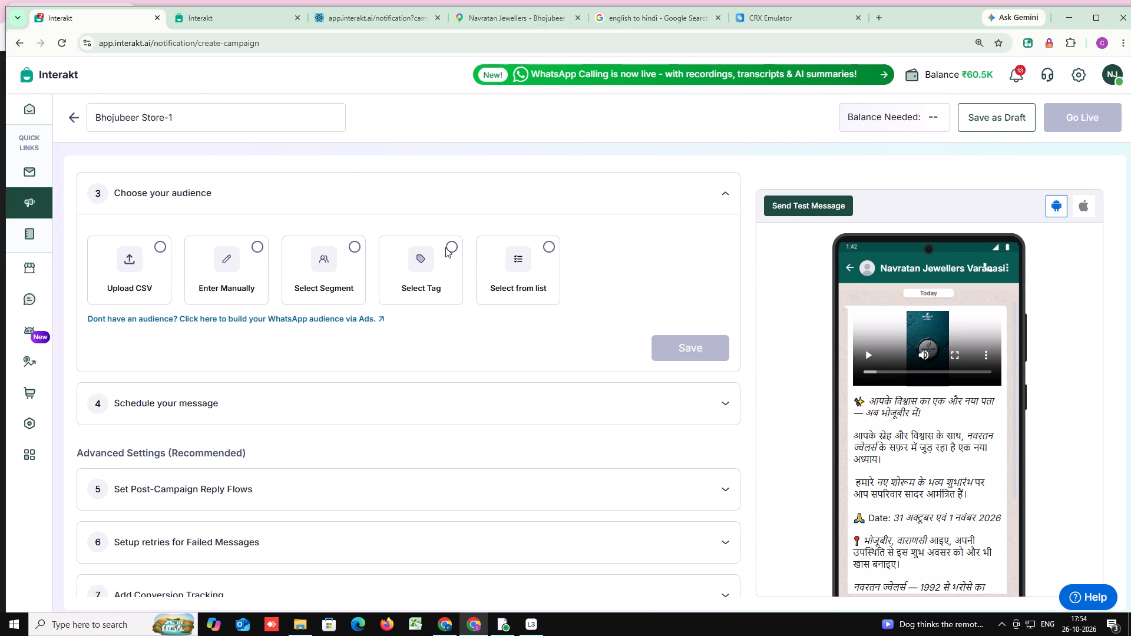
Choose the audience by tag, selecting contacts tagged "Csv upload 26th Oct 04:42:16", and save it.
left_click(448, 246)
left_click(260, 334)
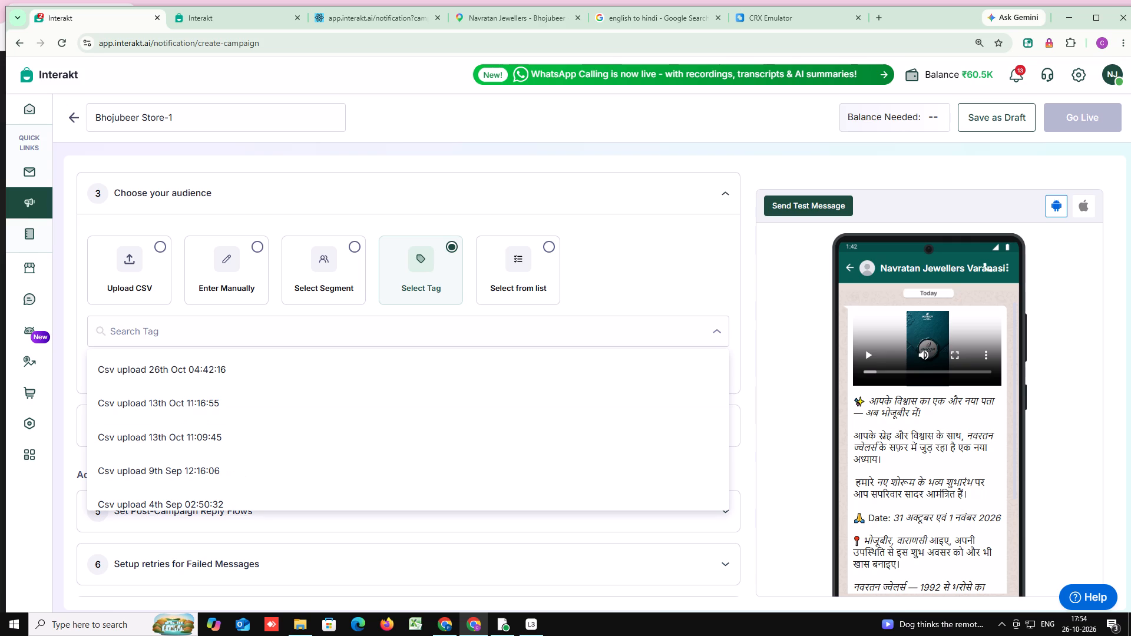
left_click(196, 373)
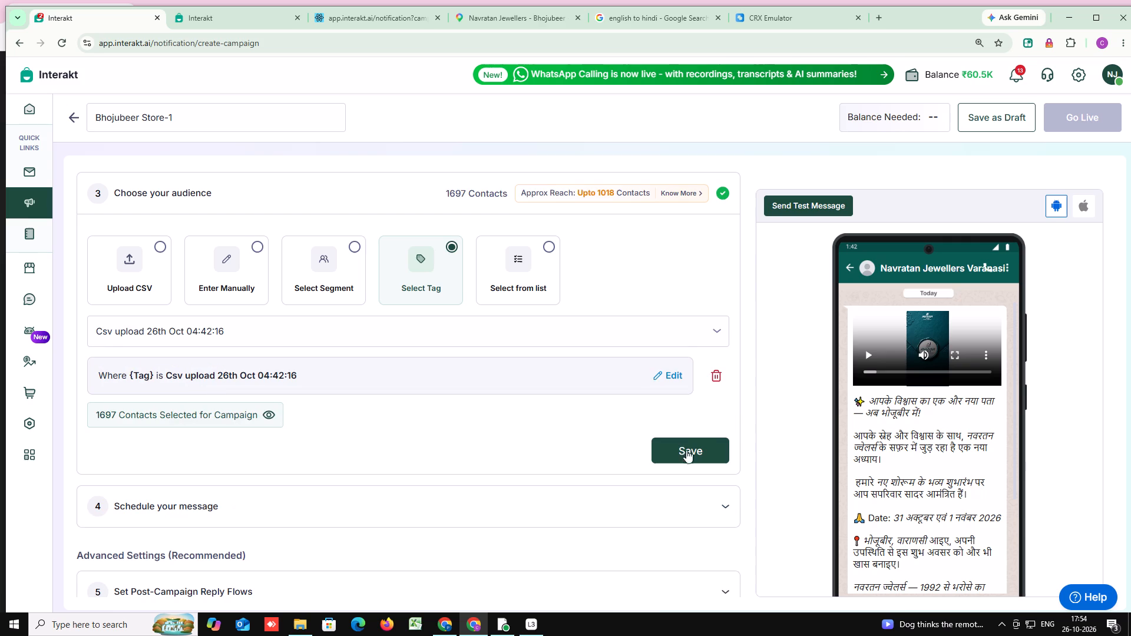
left_click(674, 445)
Save the message schedule with sending set to Immediately.
scroll(422, 380, "down", 2)
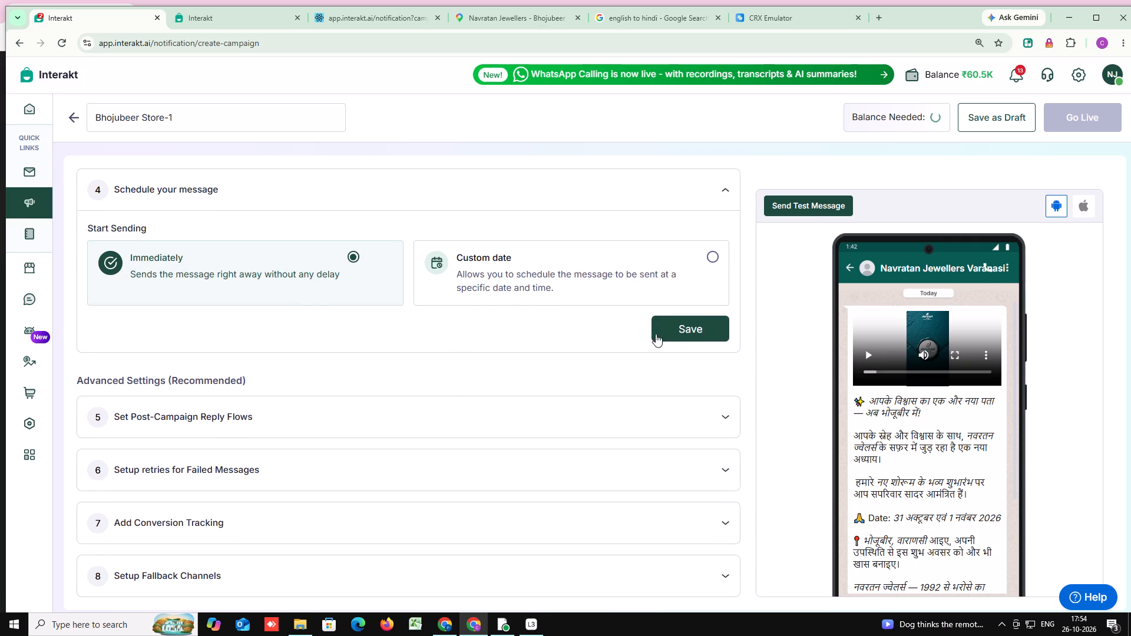
left_click(669, 330)
Activate retries for failed messages in the campaign's advanced settings.
scroll(305, 367, "down", 2)
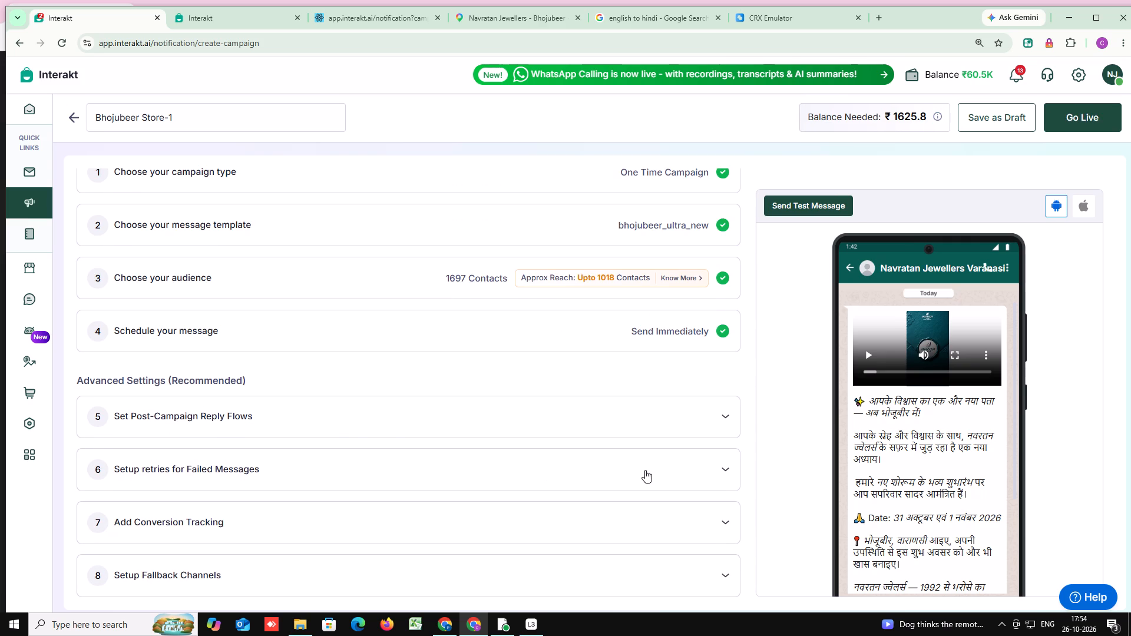
left_click(647, 469)
scroll(365, 425, "down", 1)
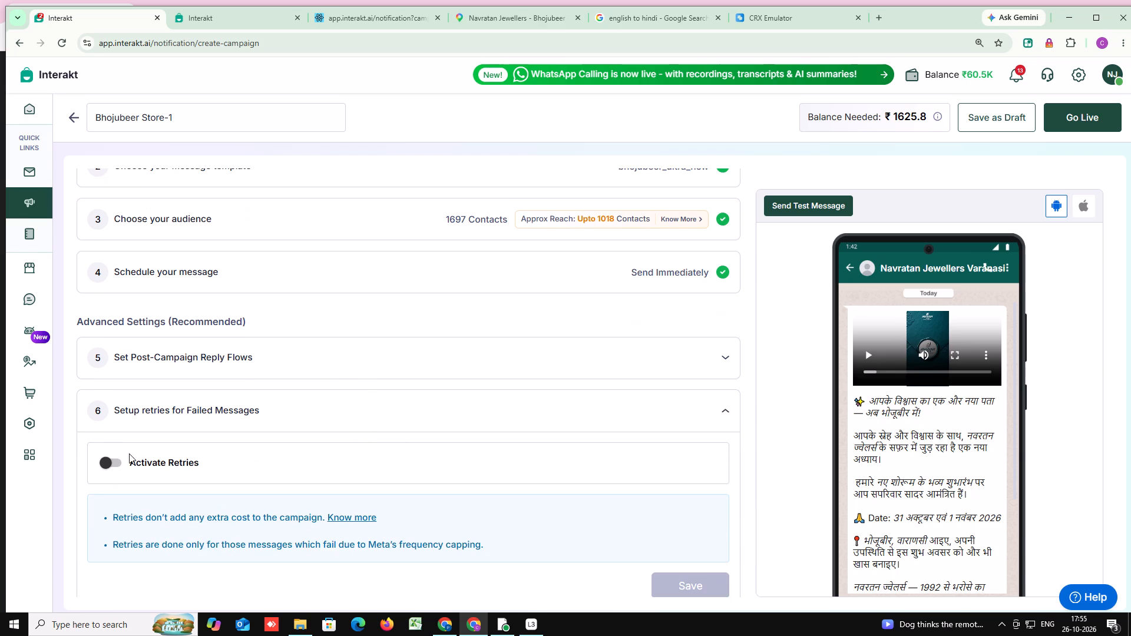
left_click(108, 461)
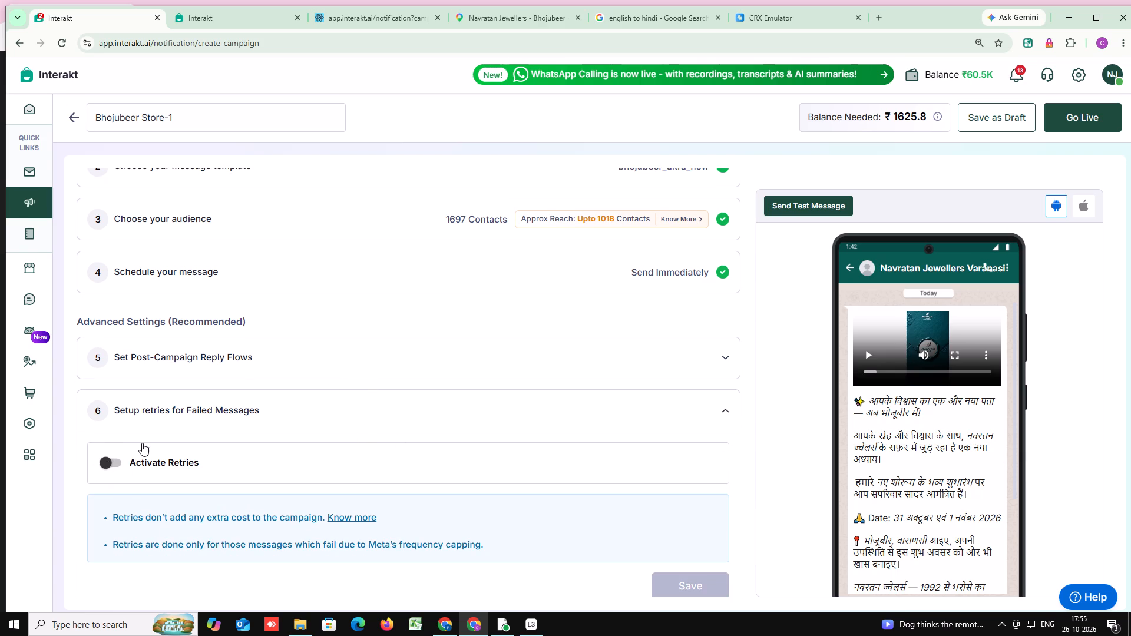
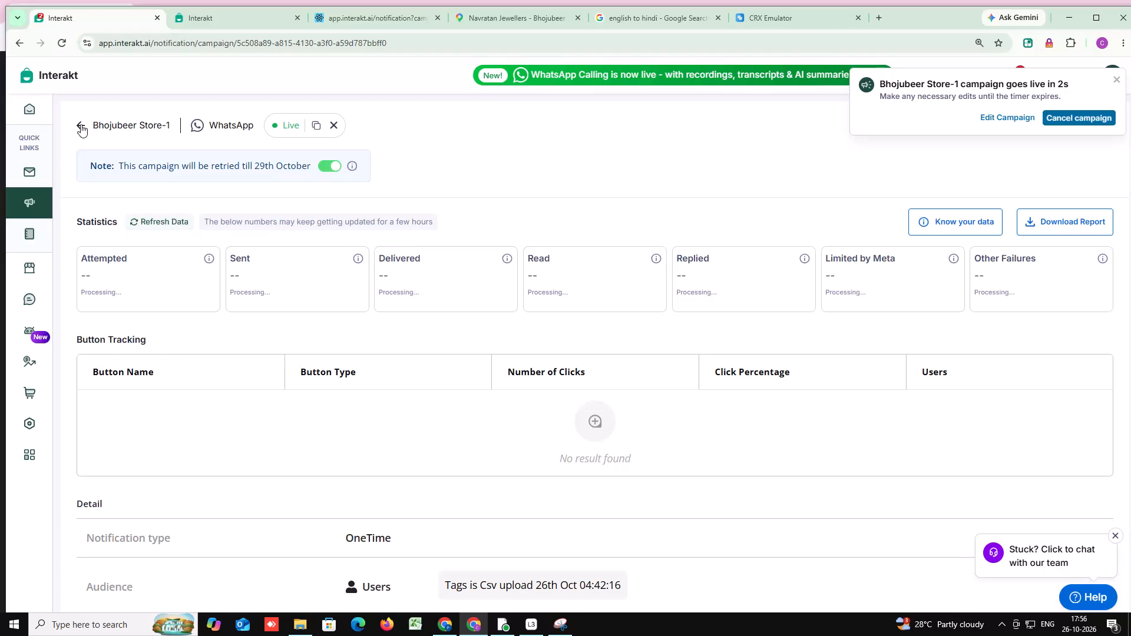
Return to the campaigns list and start a new WhatsApp campaign from the active template Bhojubeer ultra new.
left_click(81, 124)
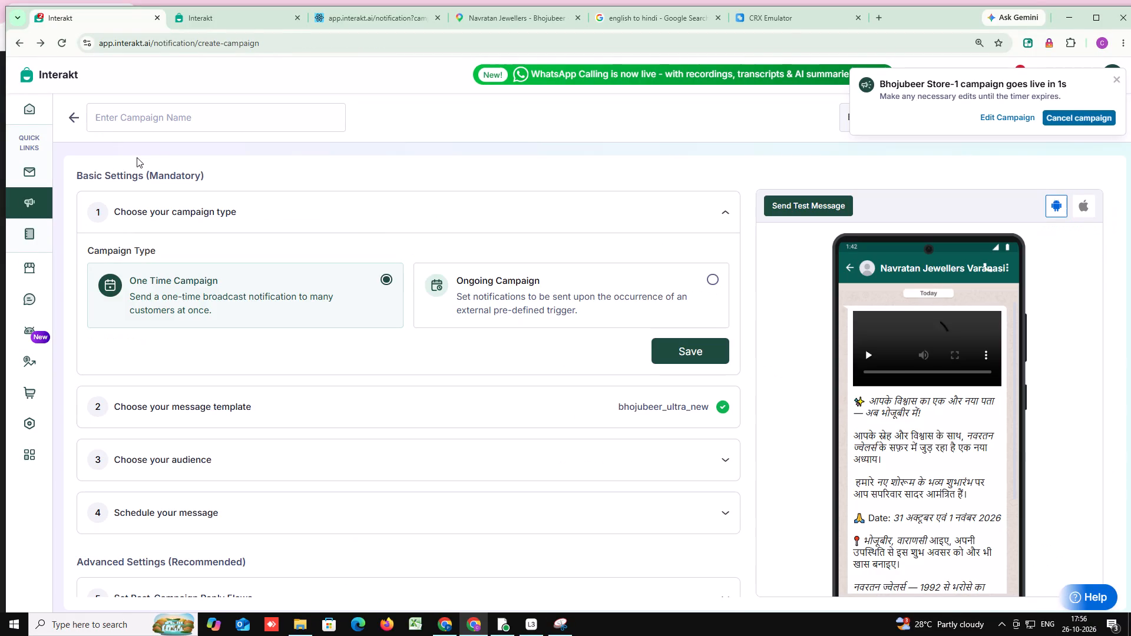
left_click(38, 198)
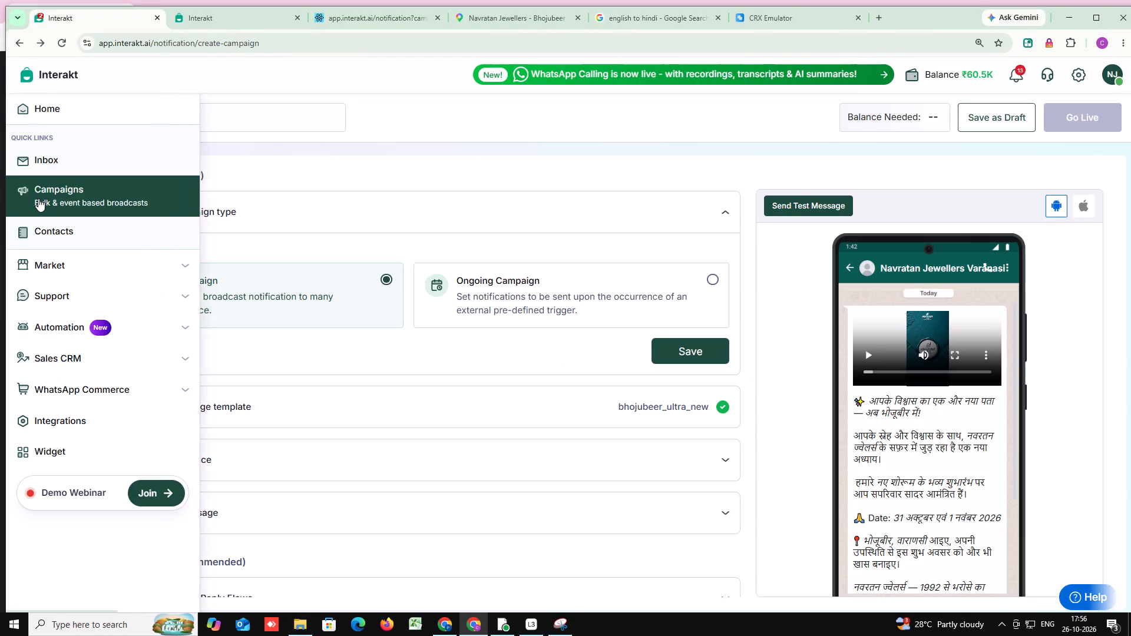
left_click(626, 113)
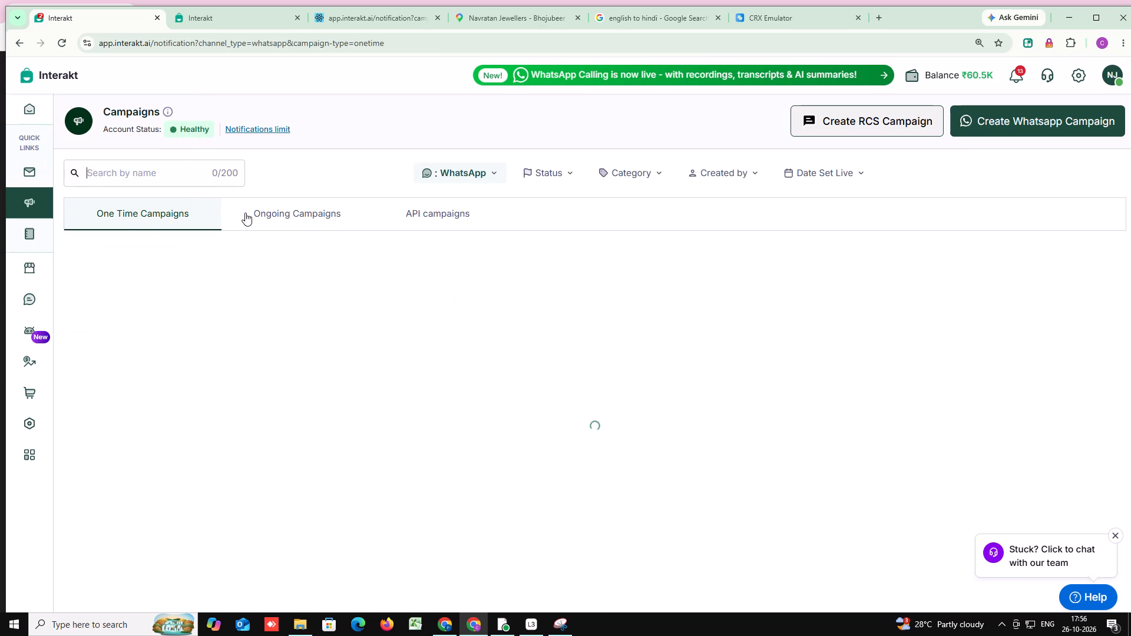
left_click(983, 124)
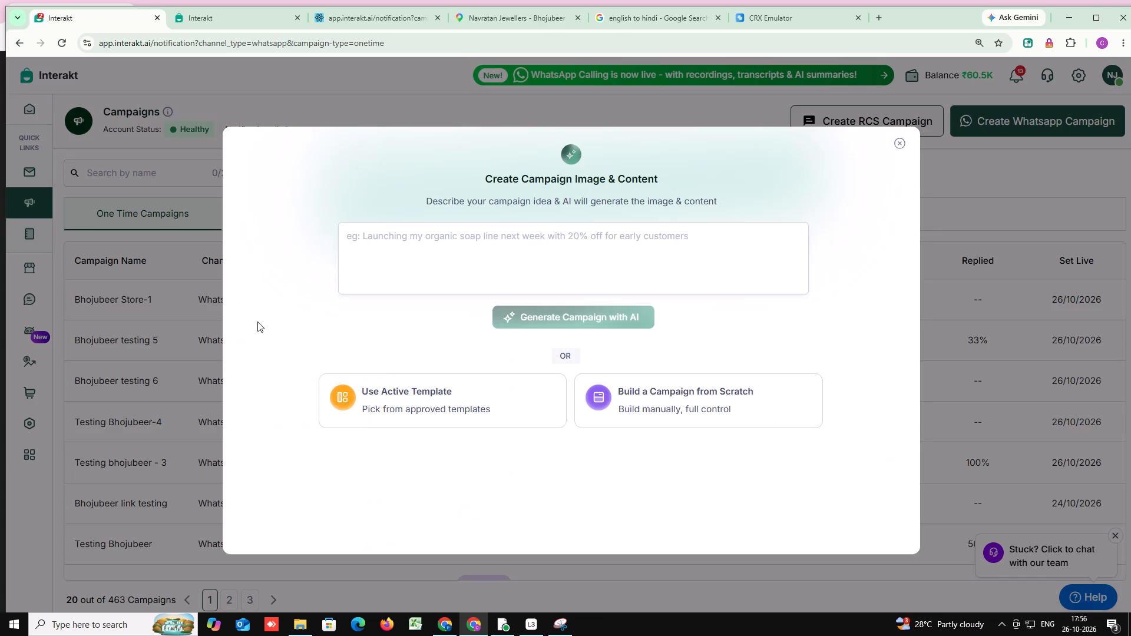
left_click(424, 466)
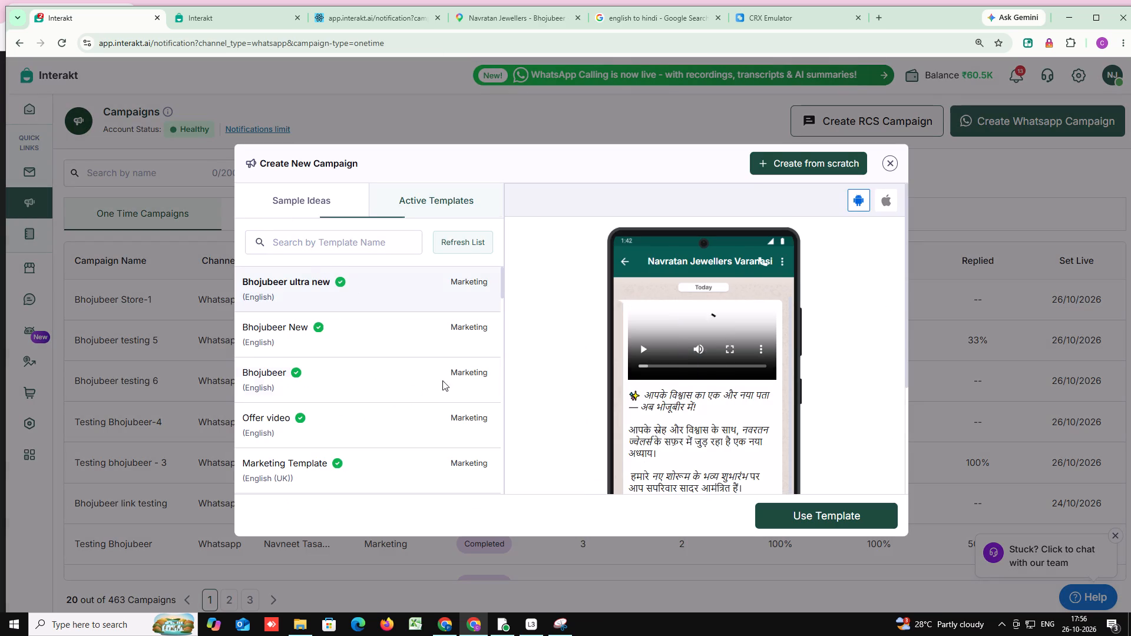
left_click(779, 512)
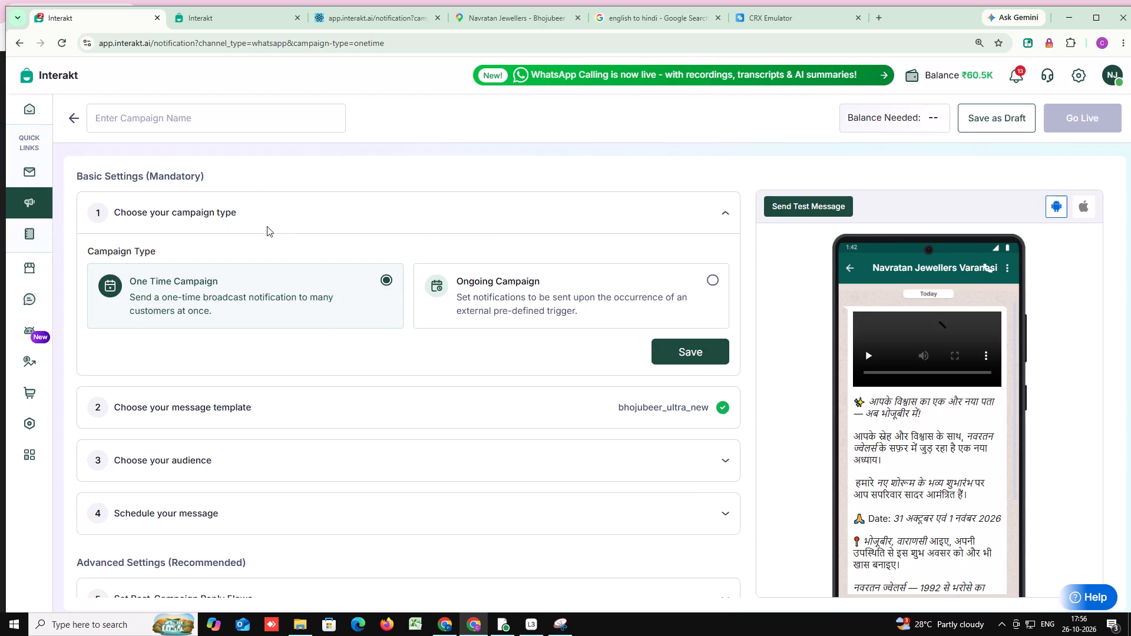
Name the new campaign "Bhojubeer Store -2".
left_click(211, 115)
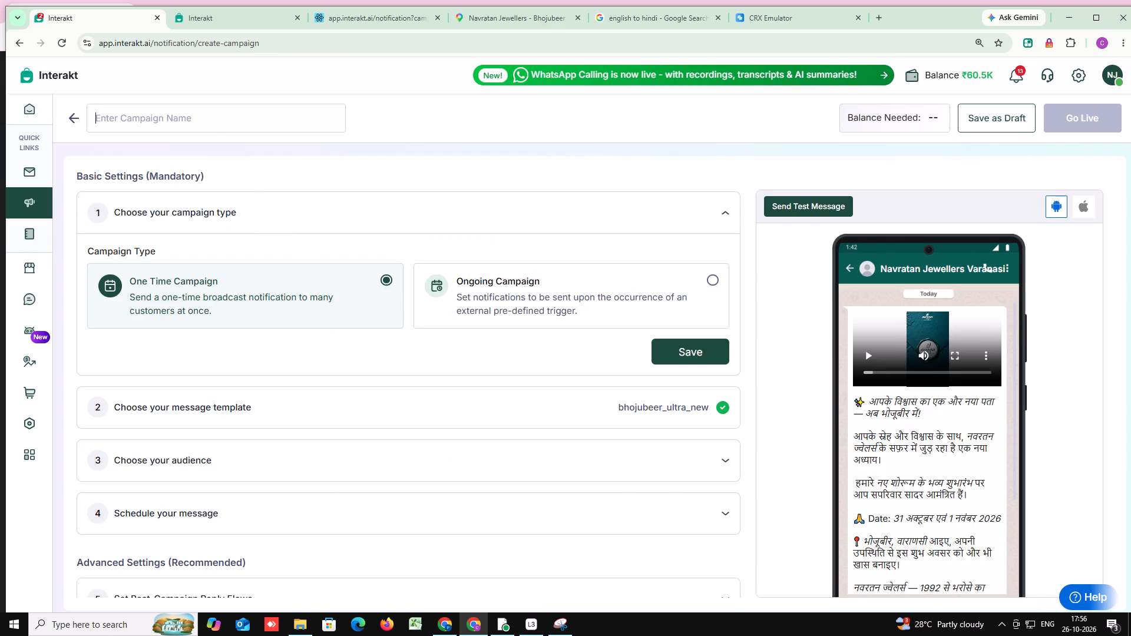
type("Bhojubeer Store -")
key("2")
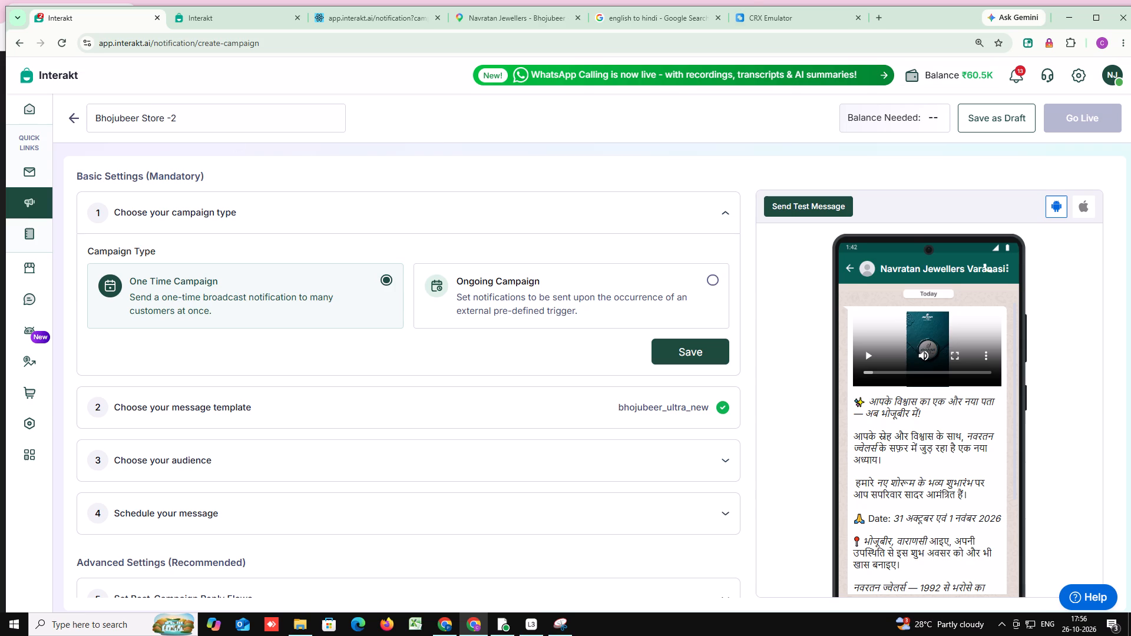
Copy the campaign name "Bhojubeer Store -2".
left_click_drag(202, 117, 90, 121)
key("ctrl+c")
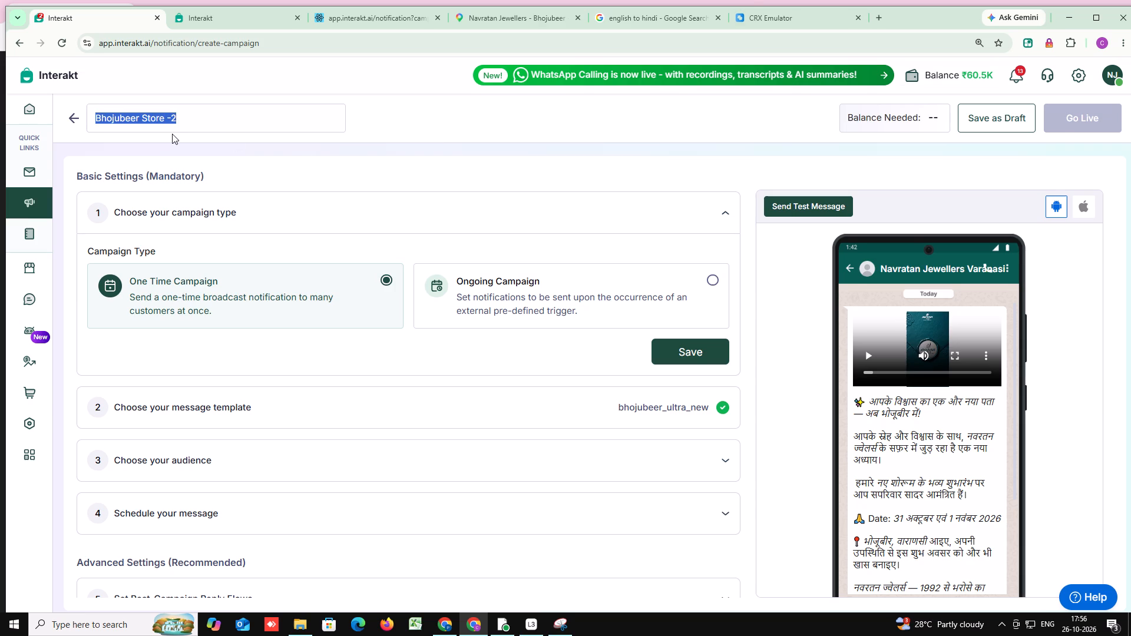
Save One Time Campaign as the campaign type and save the bhojubeer_ultra_new message template after reviewing it.
left_click(690, 357)
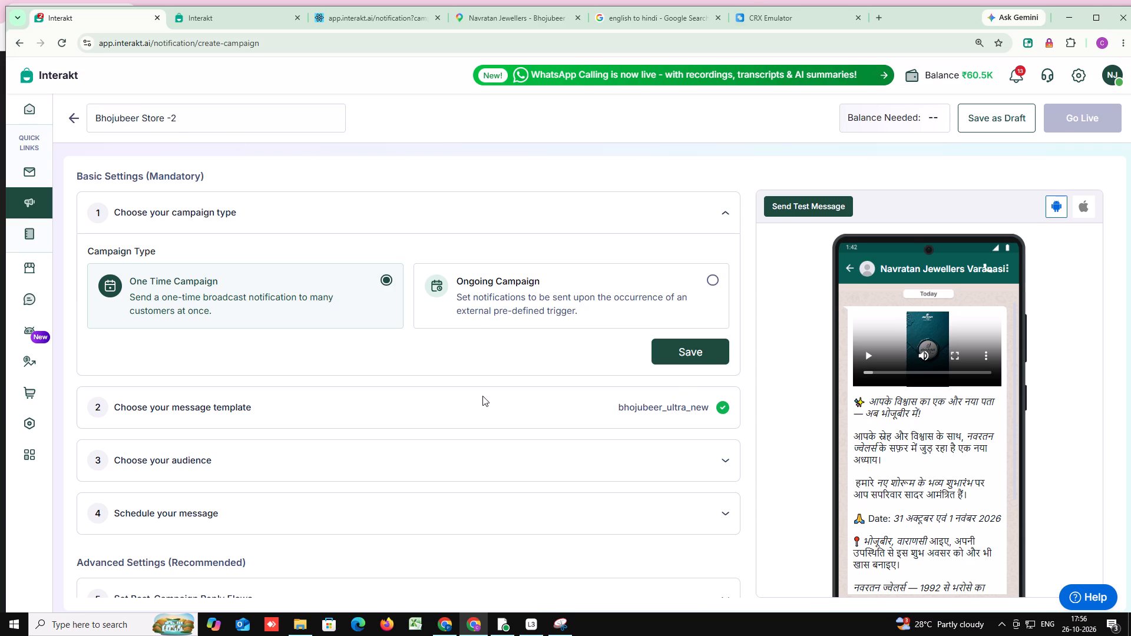
scroll(410, 366, "down", 3)
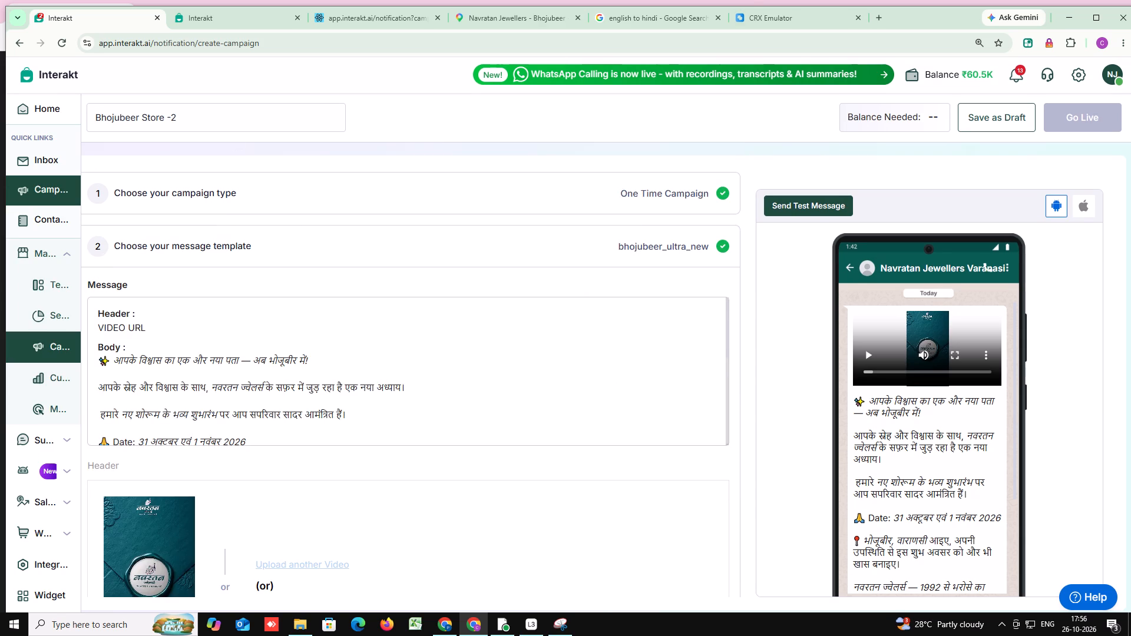
scroll(409, 397, "down", 3)
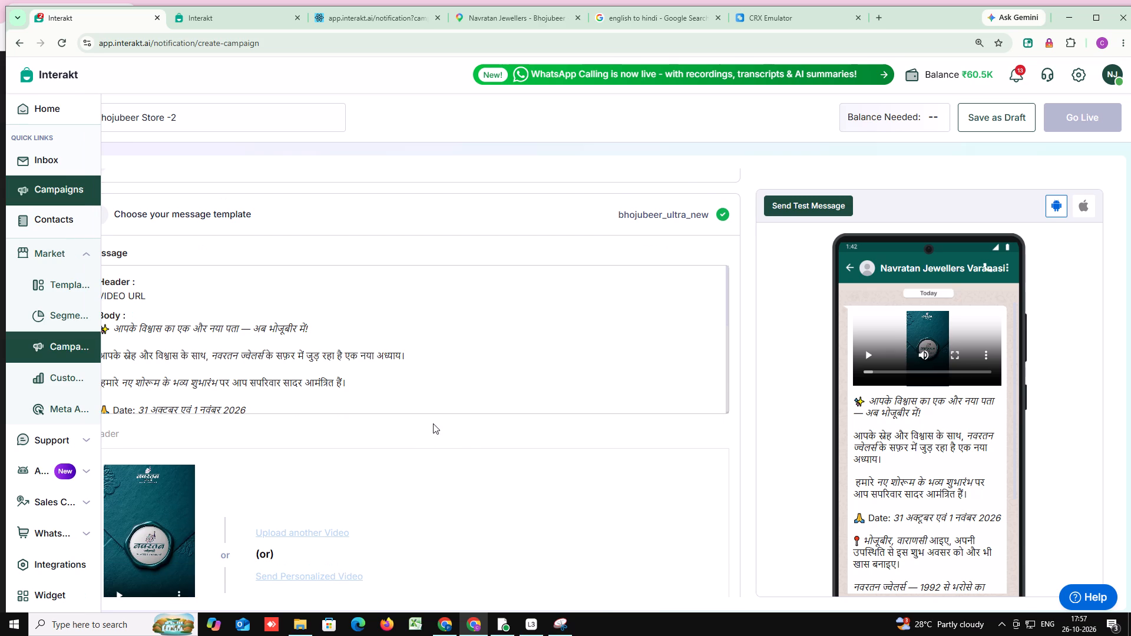
scroll(433, 423, "down", 2)
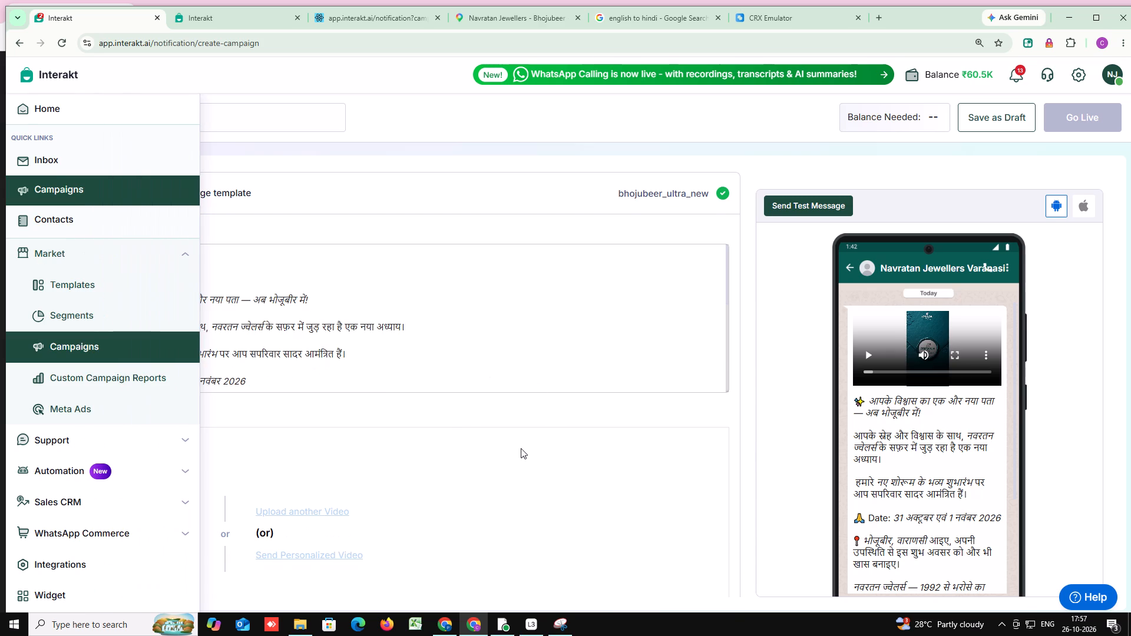
scroll(533, 422, "down", 2)
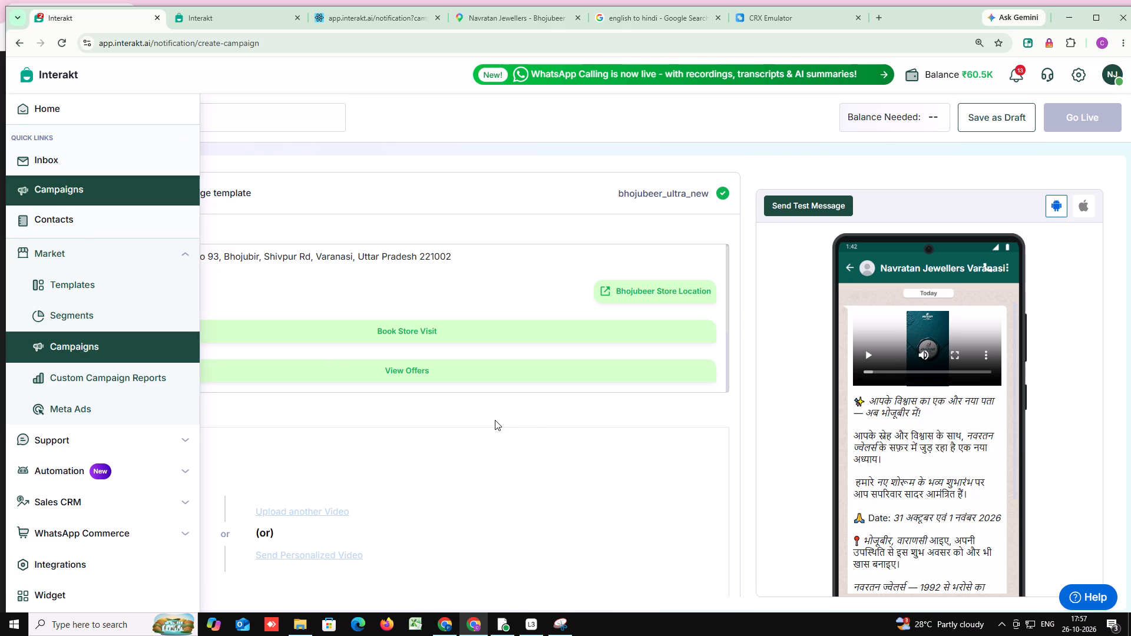
scroll(495, 420, "down", 2)
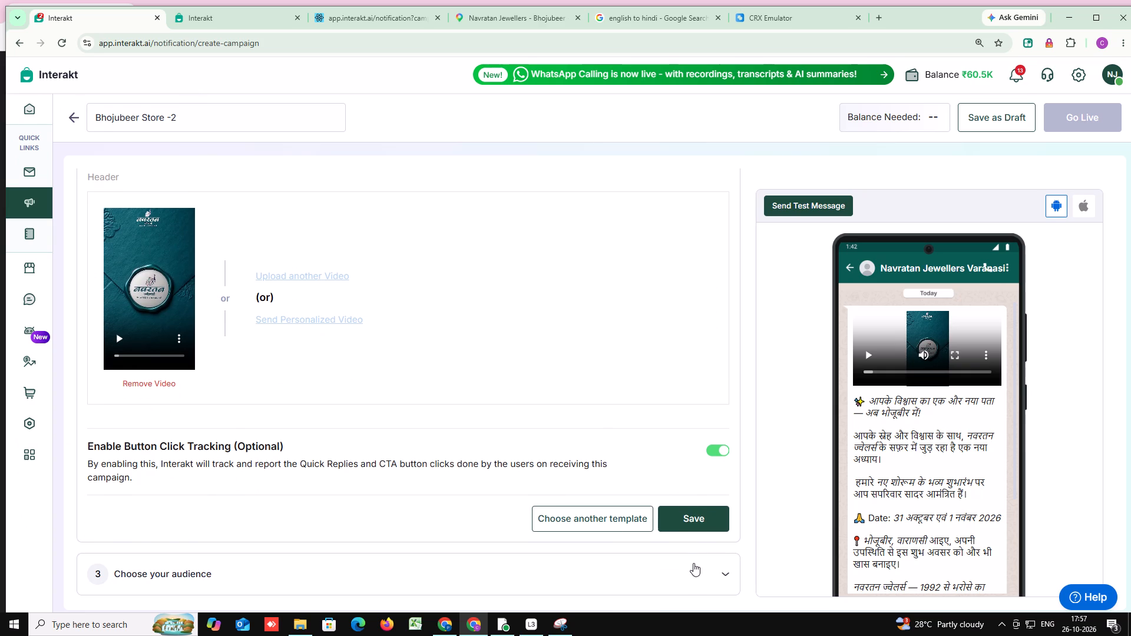
left_click(687, 518)
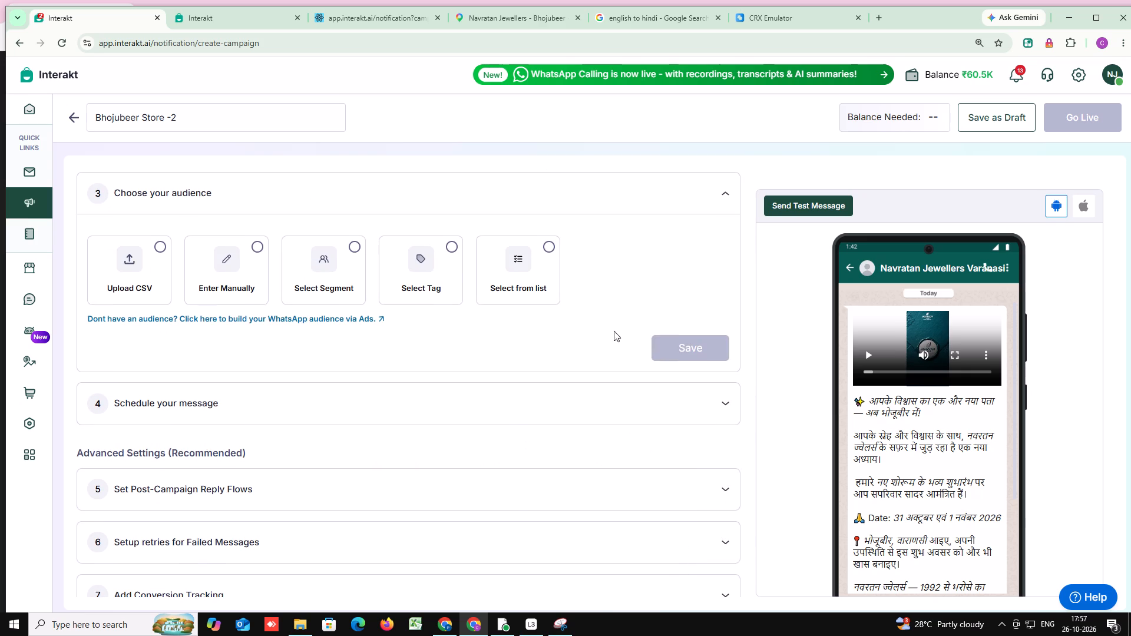
Set the audience to the tag "Csv upload 13th Oct 11:16:55" and save the schedule as Send Immediately.
left_click(449, 249)
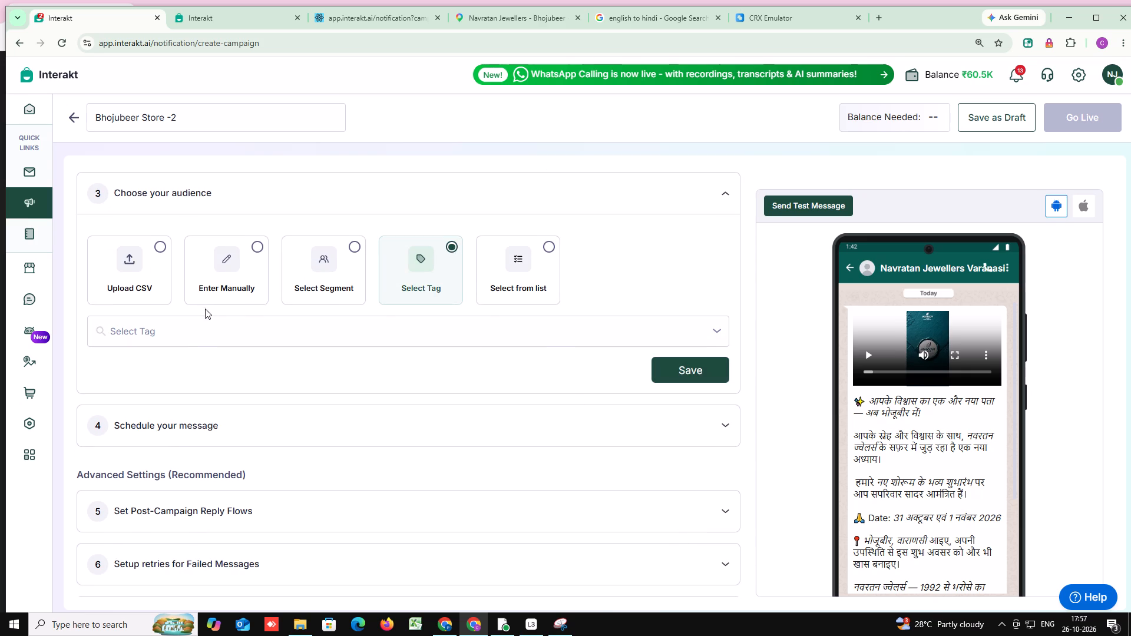
left_click(202, 324)
left_click(201, 405)
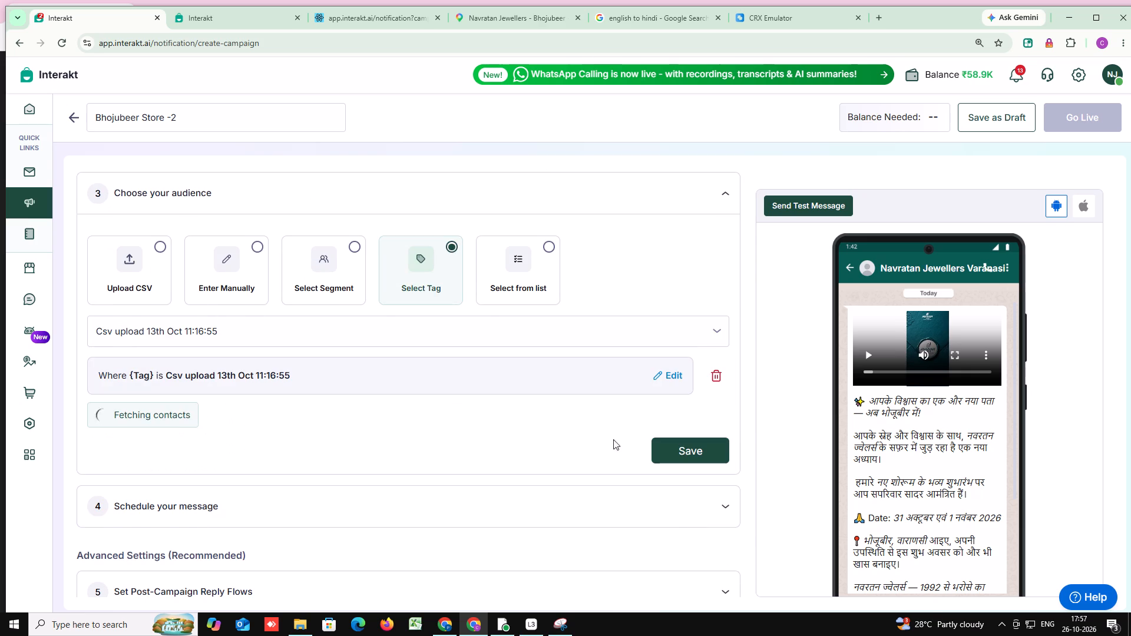
left_click(677, 455)
left_click(669, 336)
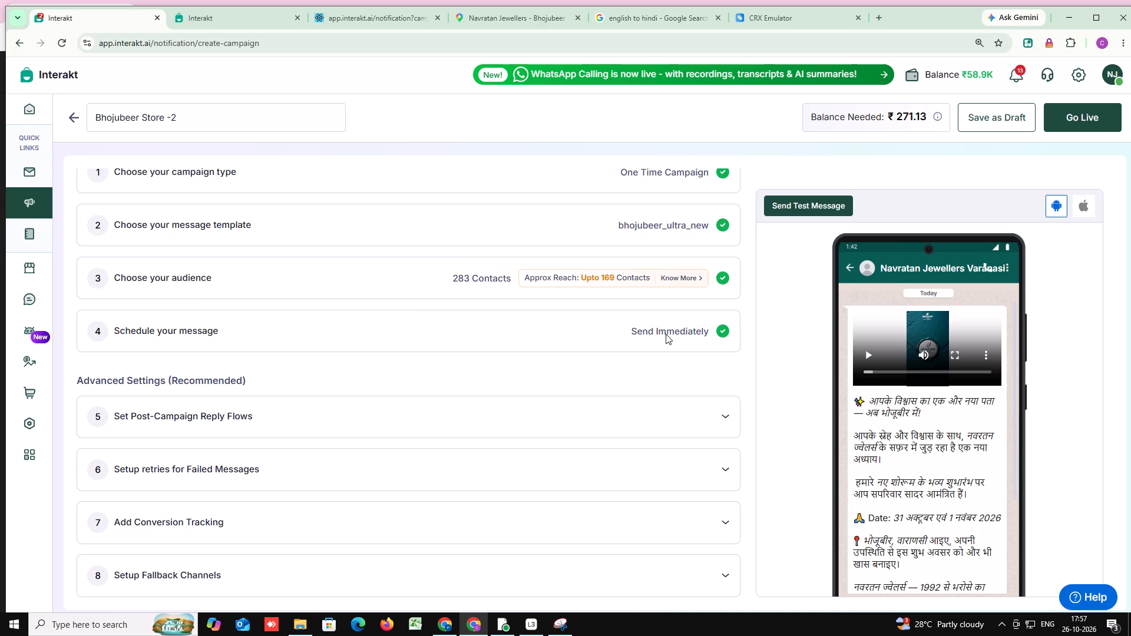
Activate retries for failed messages with the end date after 3 days, 29/10/2026.
left_click(306, 469)
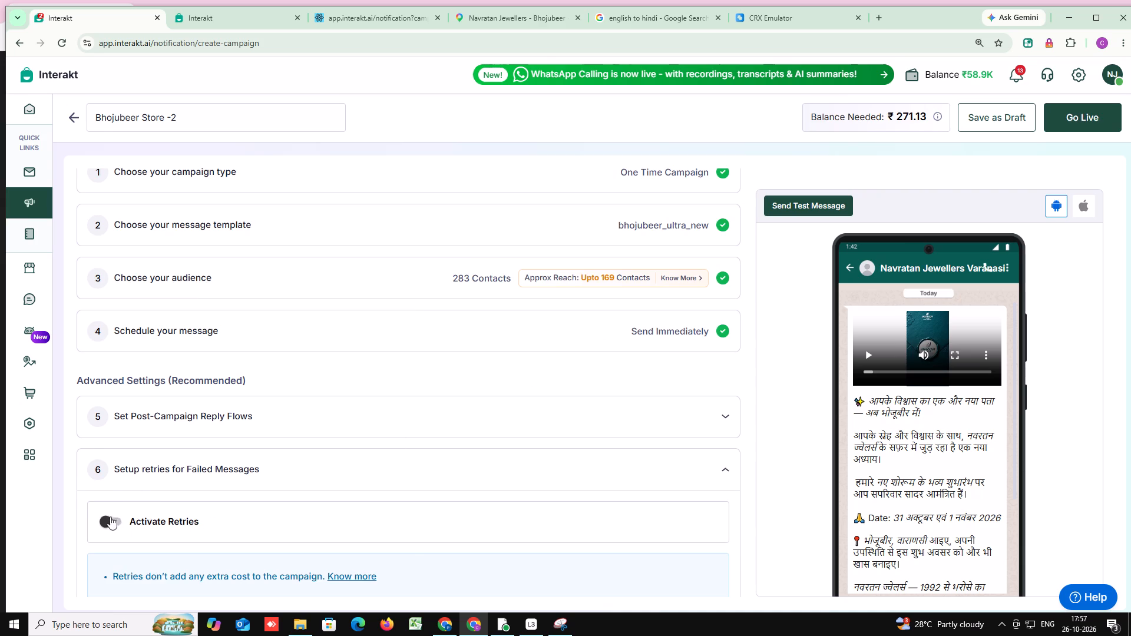
left_click(110, 517)
scroll(153, 514, "down", 2)
left_click(214, 451)
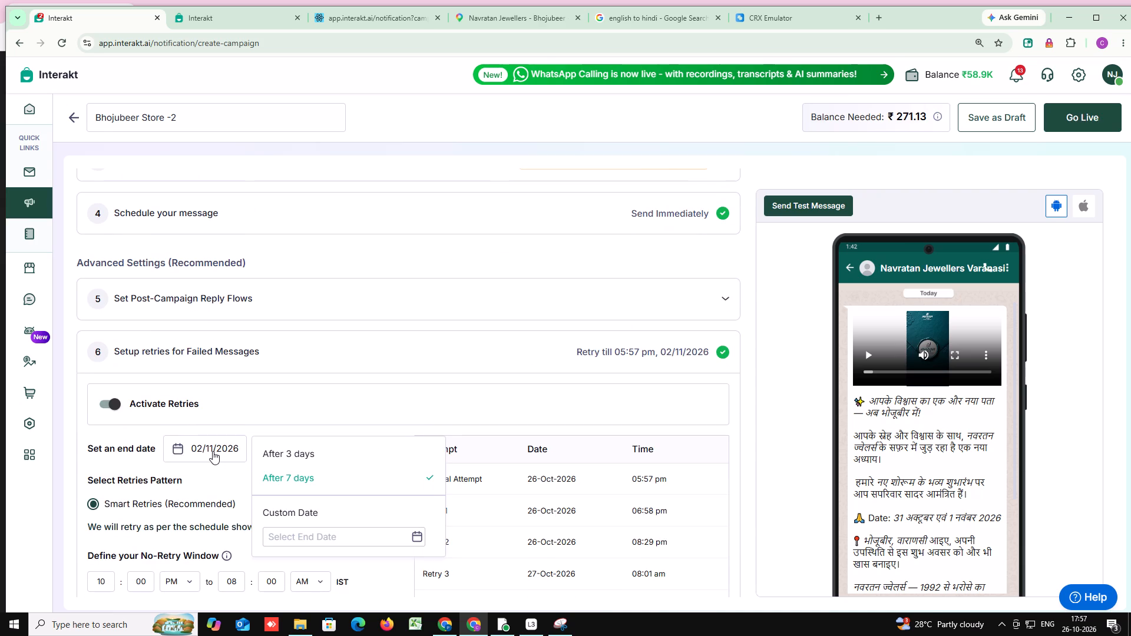
left_click(294, 455)
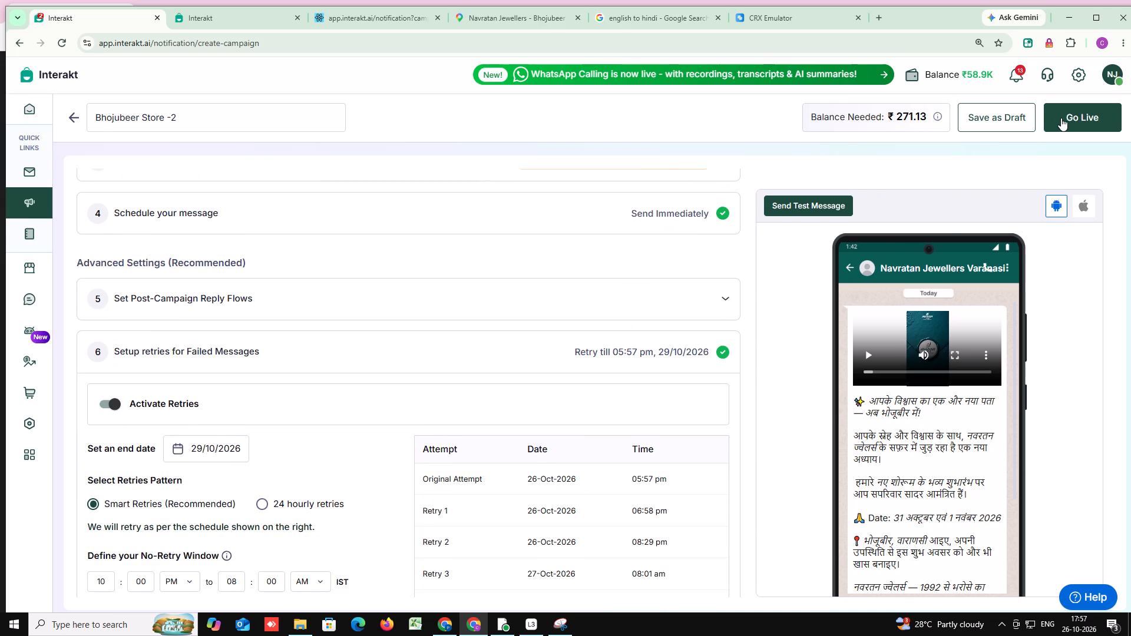
Take the "Bhojubeer Store -2" campaign live.
left_click(1061, 118)
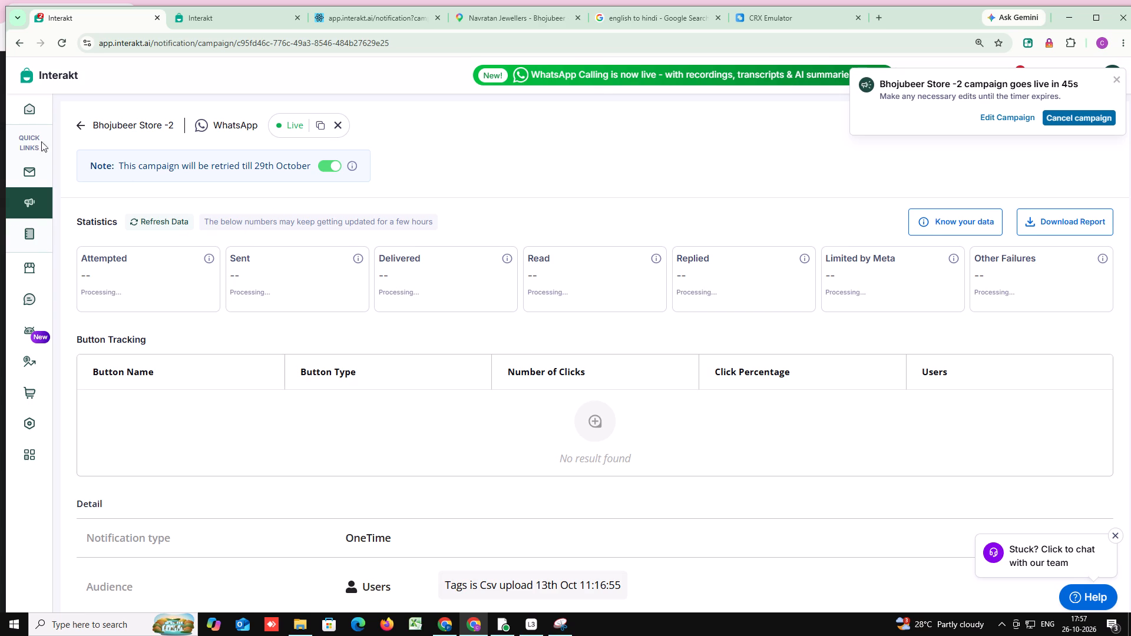
Return to the campaigns overview and start a new WhatsApp campaign from the active template Bhojubeer ultra new.
left_click(78, 127)
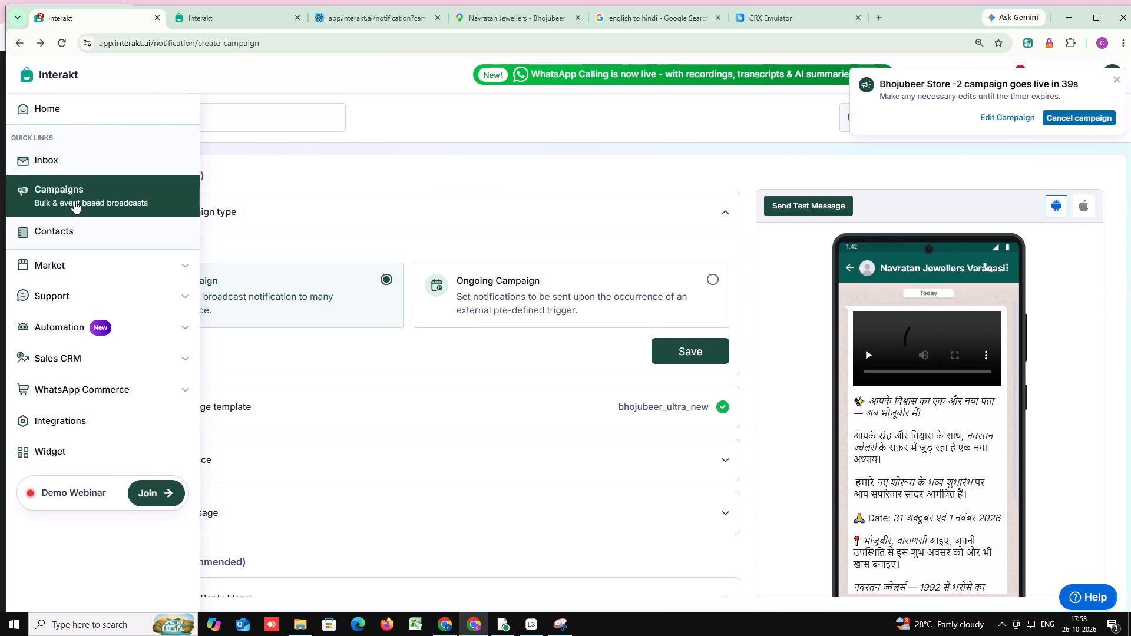
left_click(74, 201)
left_click(611, 119)
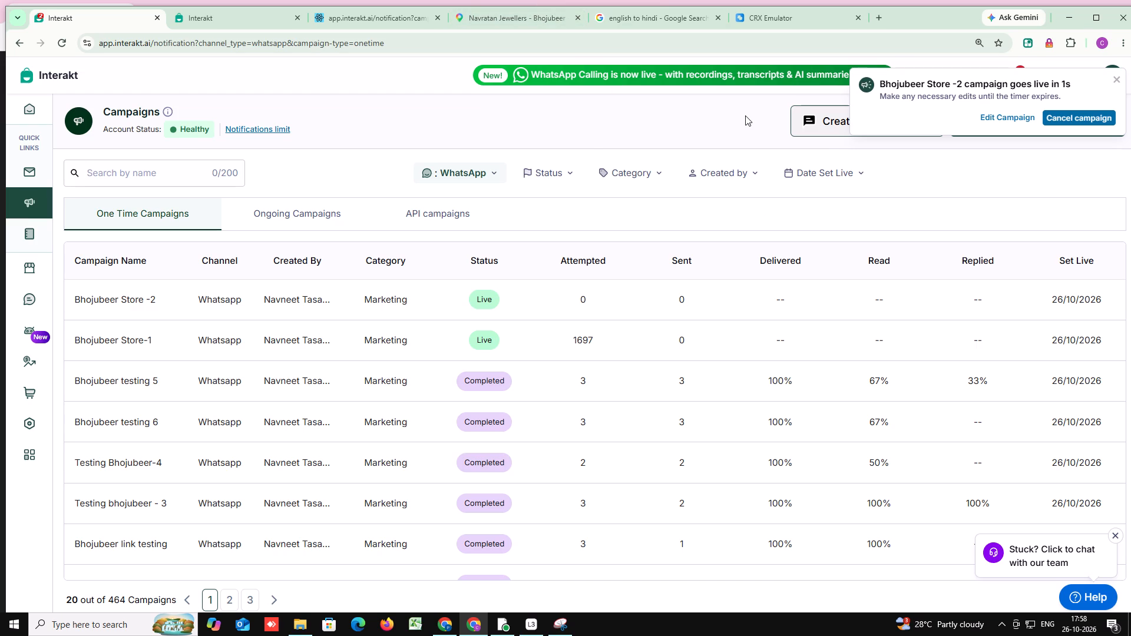
left_click(1087, 117)
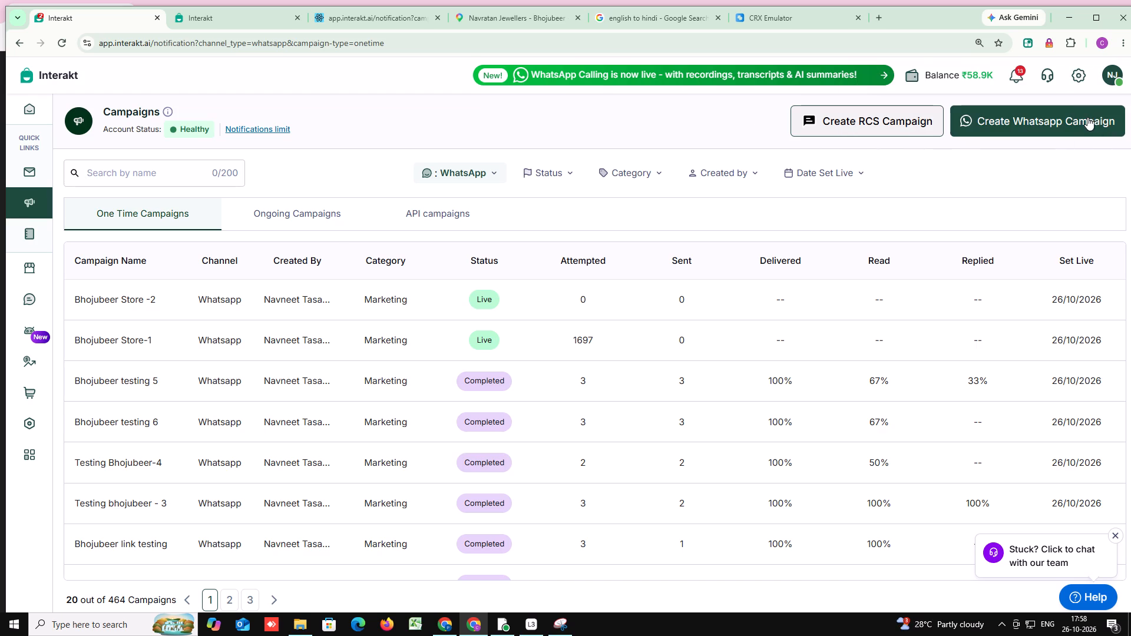
left_click(398, 479)
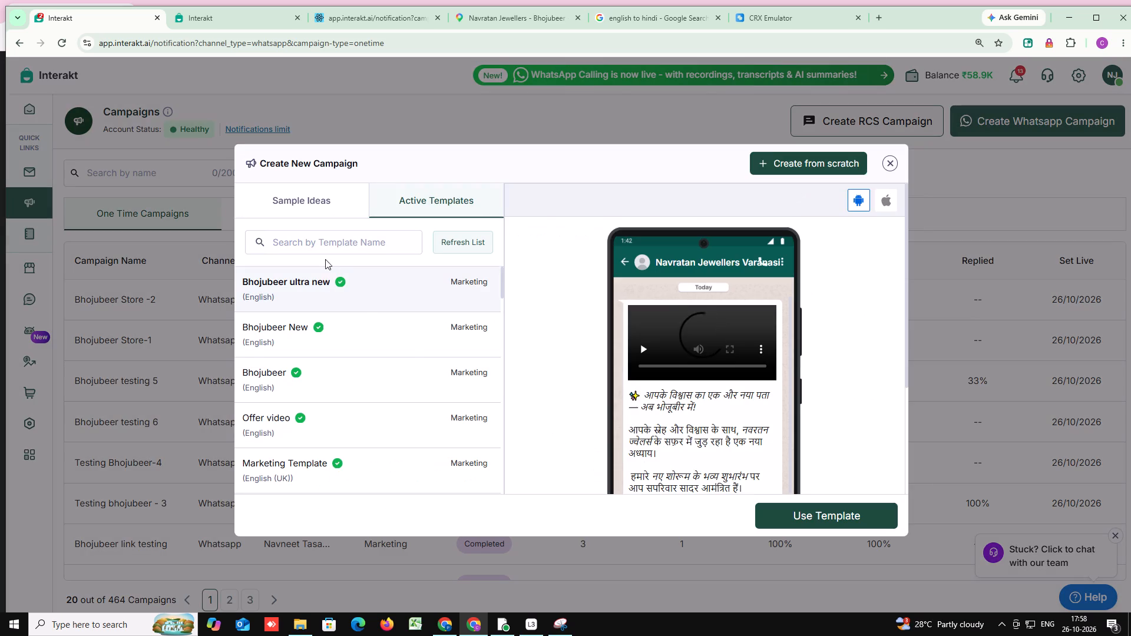
left_click(786, 512)
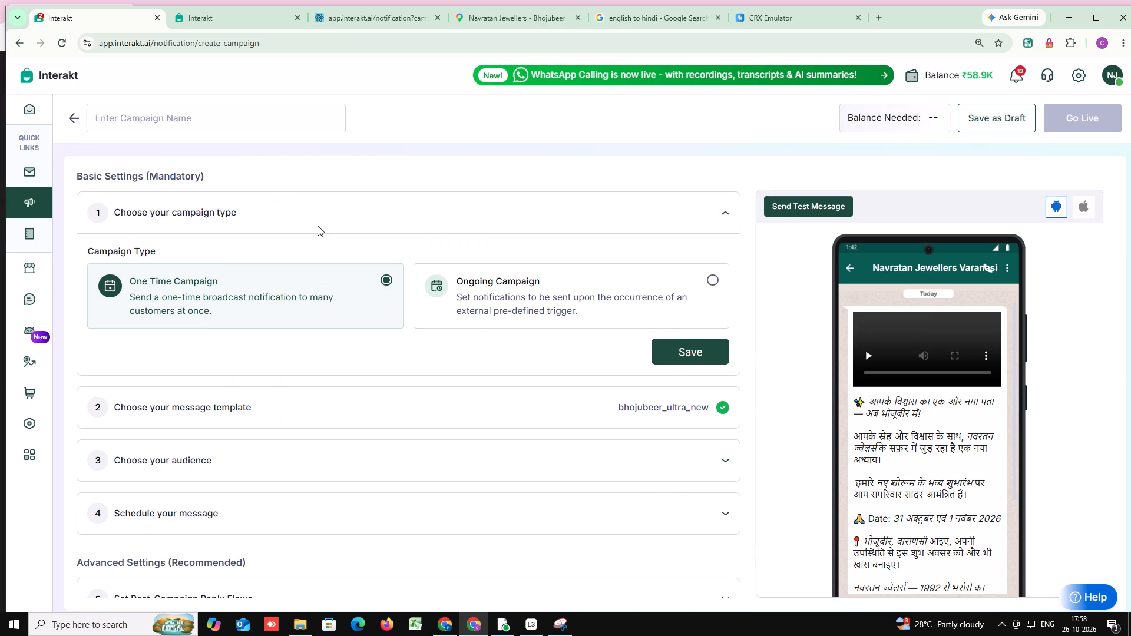
Name the new campaign "Bhojubeer Store -3".
left_click(234, 116)
key("ctrl+v")
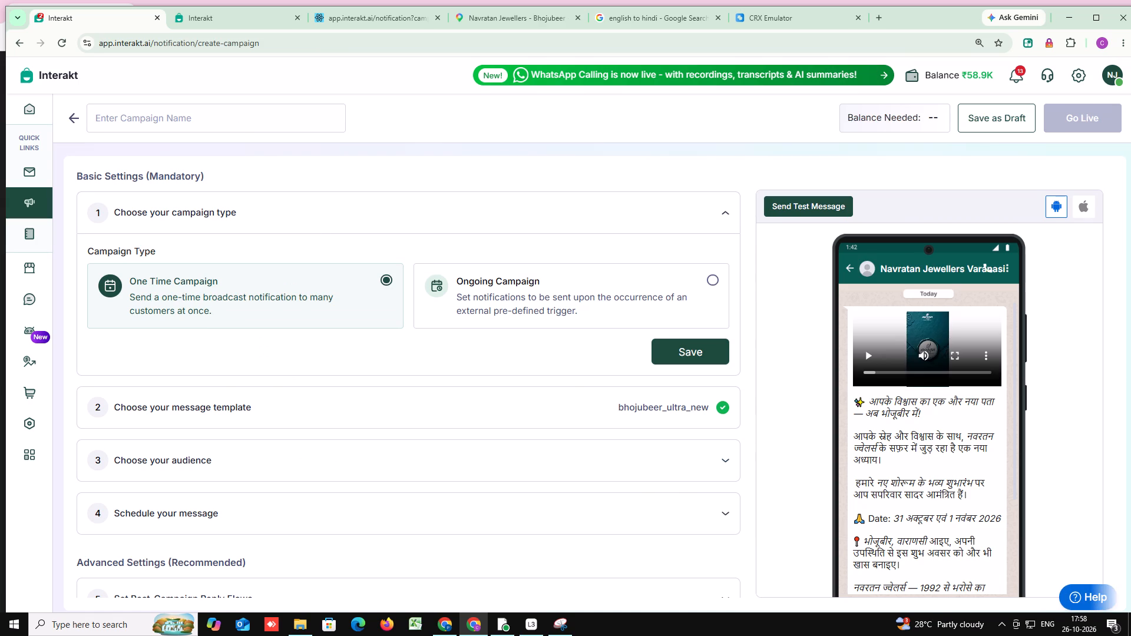
key("BackSpace")
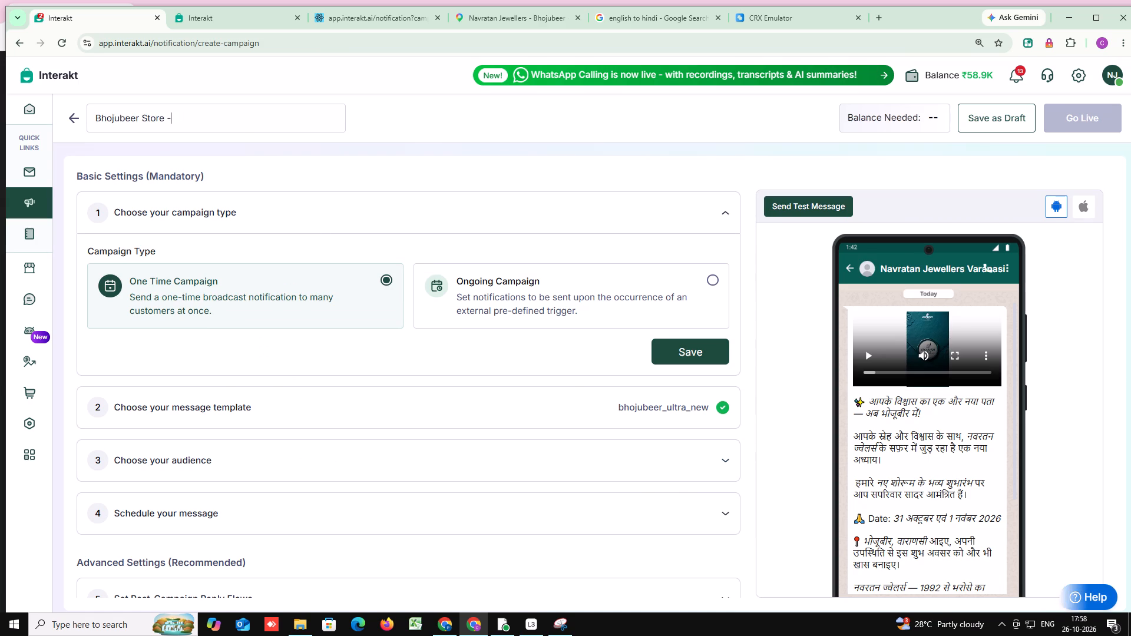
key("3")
Save One Time Campaign as the campaign type and save the bhojubeer_ultra_new message template.
left_click(686, 351)
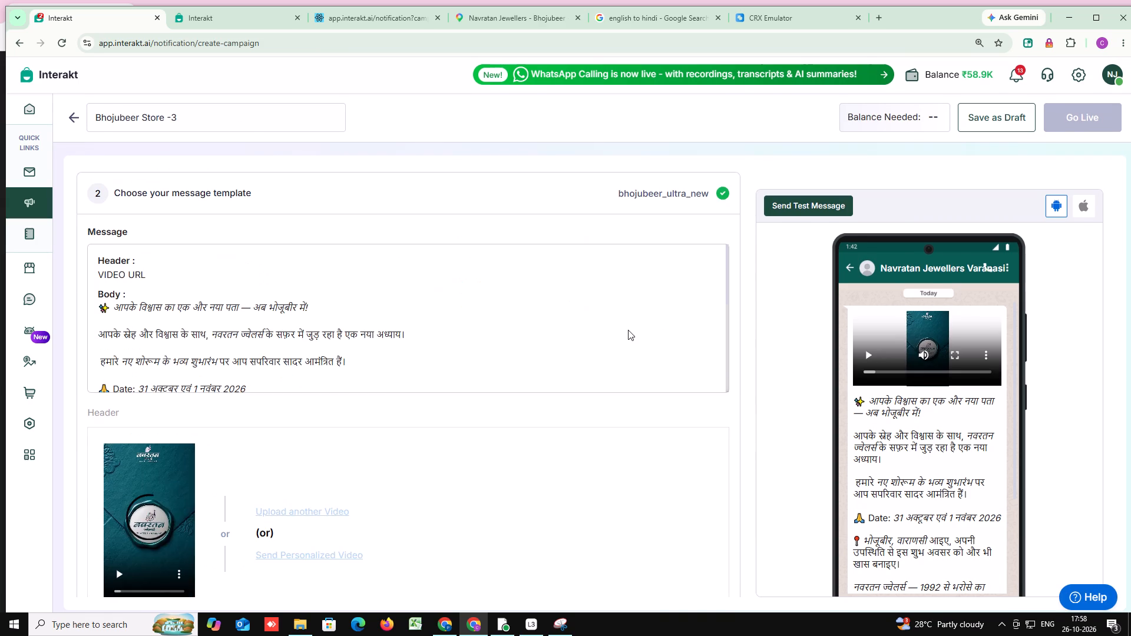
scroll(511, 410, "down", 4)
left_click(674, 522)
Set the audience to the tag "Csv upload 13th Oct 11:09:45" and save the schedule as Send Immediately.
scroll(547, 393, "down", 1)
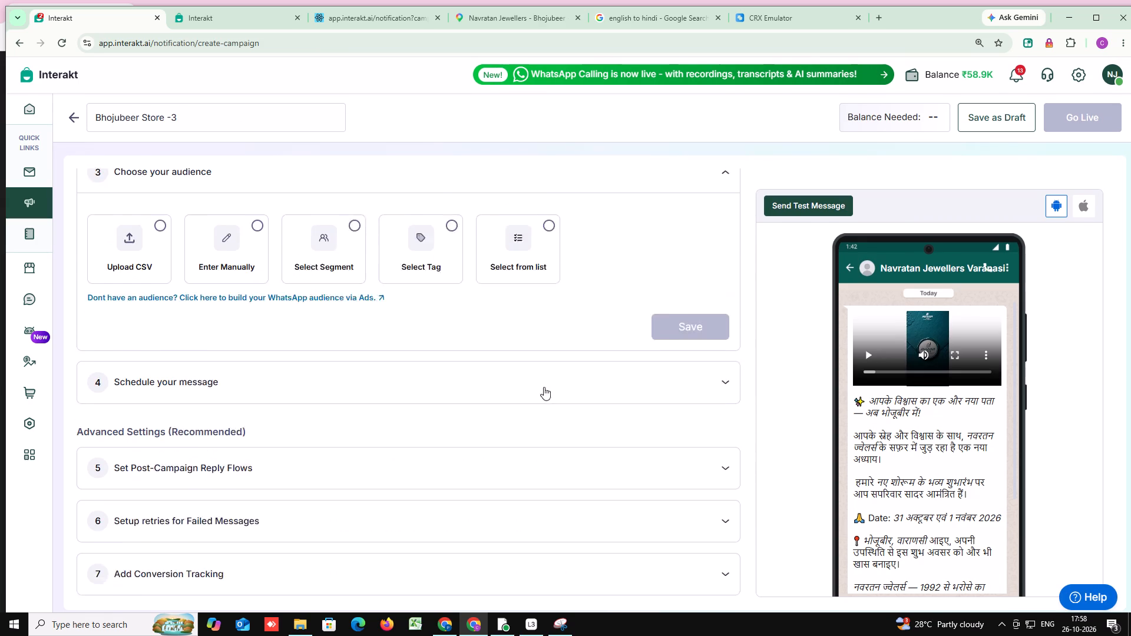
left_click(448, 192)
left_click(256, 273)
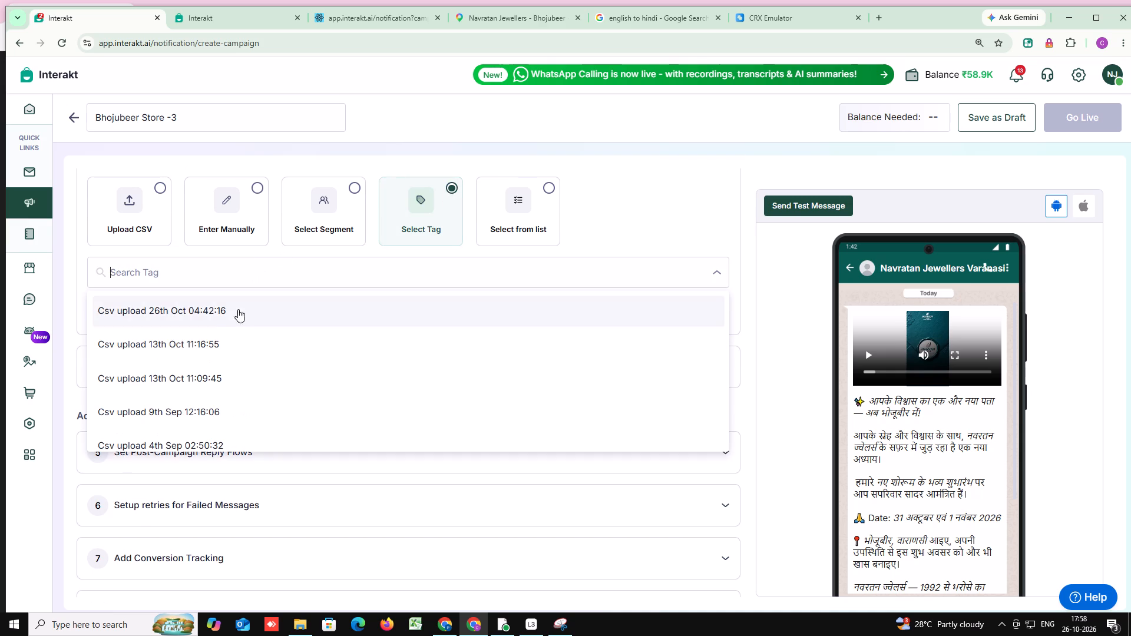
left_click(223, 373)
left_click(687, 386)
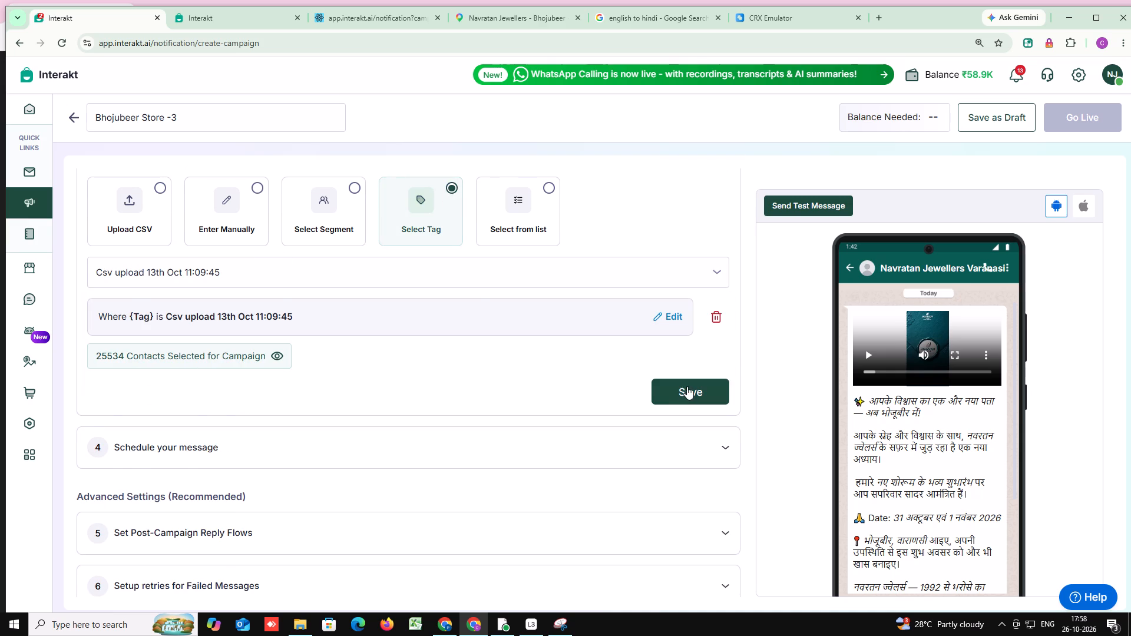
left_click(676, 323)
scroll(492, 402, "down", 2)
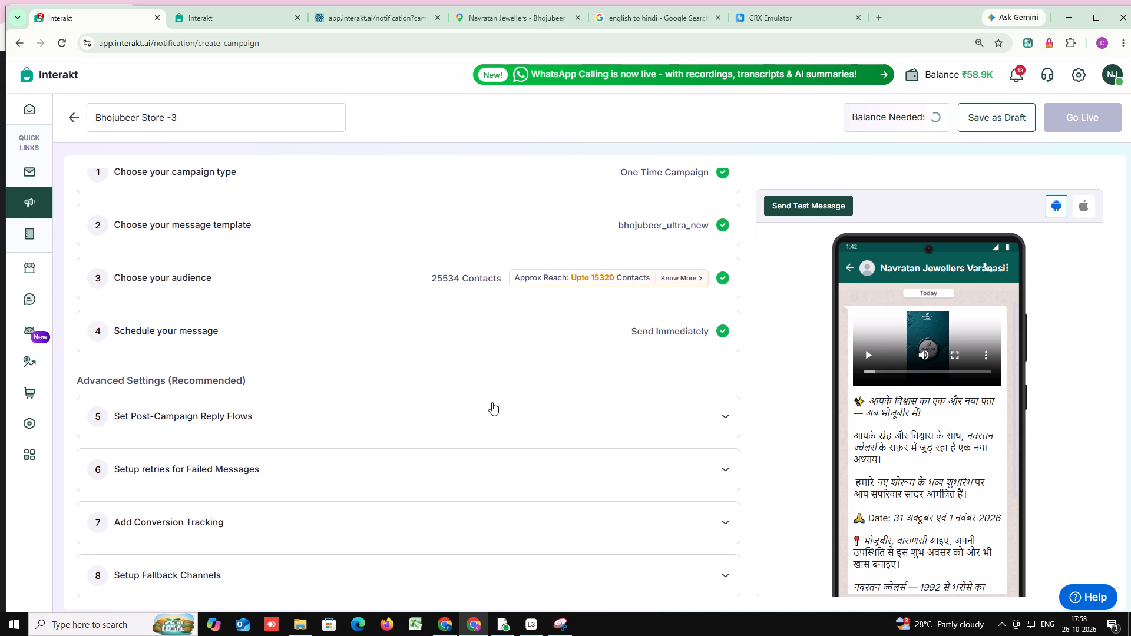
Activate and save retries for failed messages in "Bhojubeer Store -3", ending after 3 days, 29/10/2026.
left_click(221, 465)
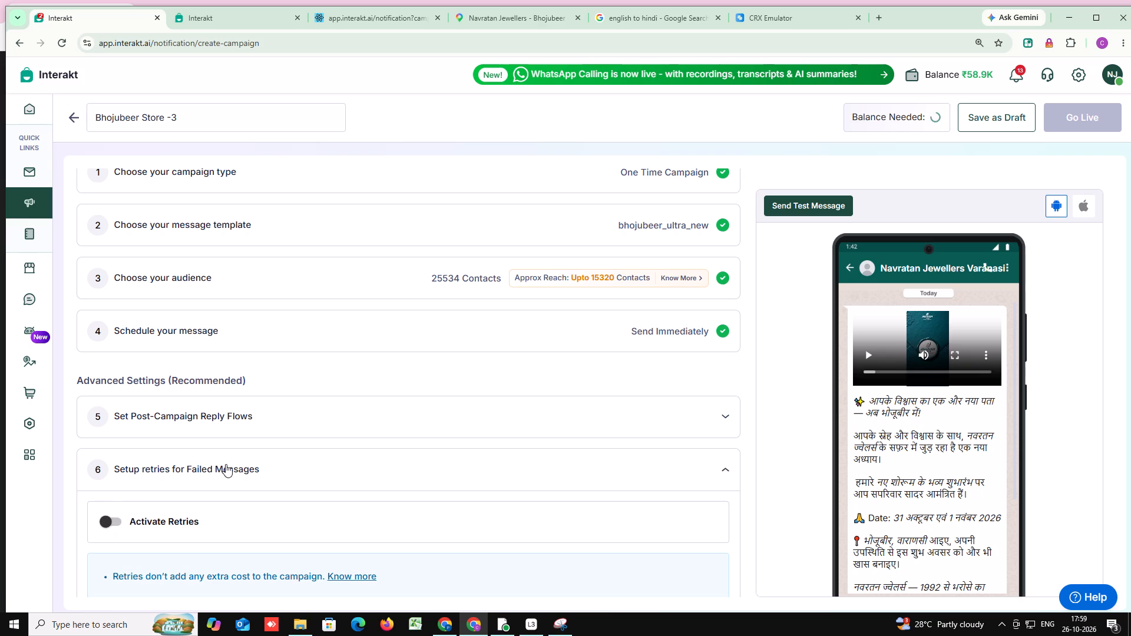
left_click(108, 523)
scroll(127, 509, "down", 3)
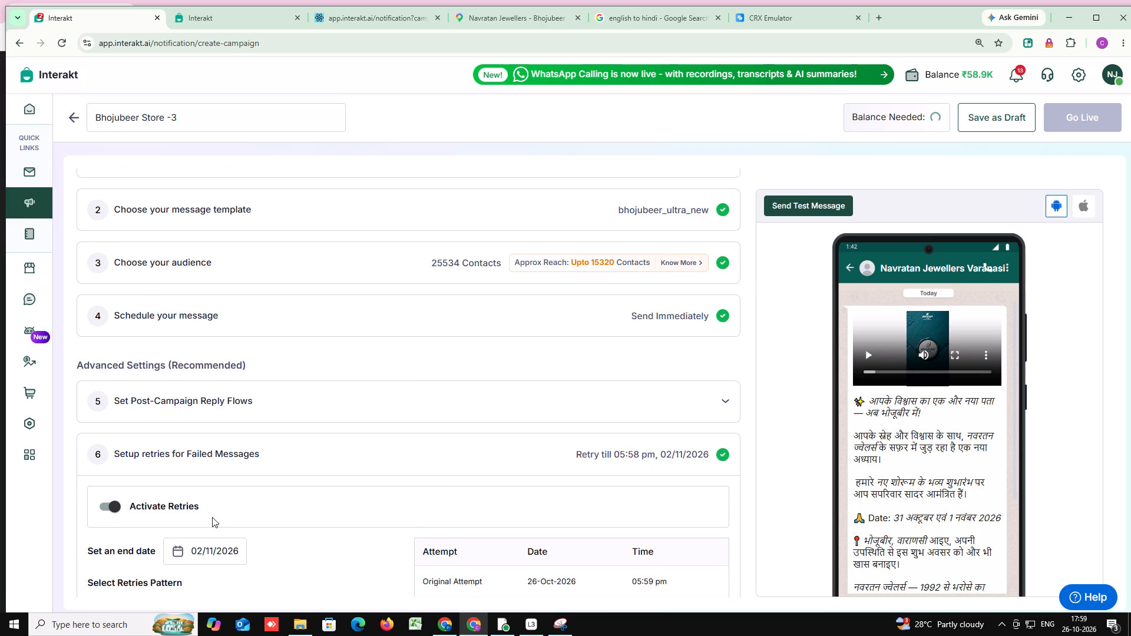
left_click(218, 389)
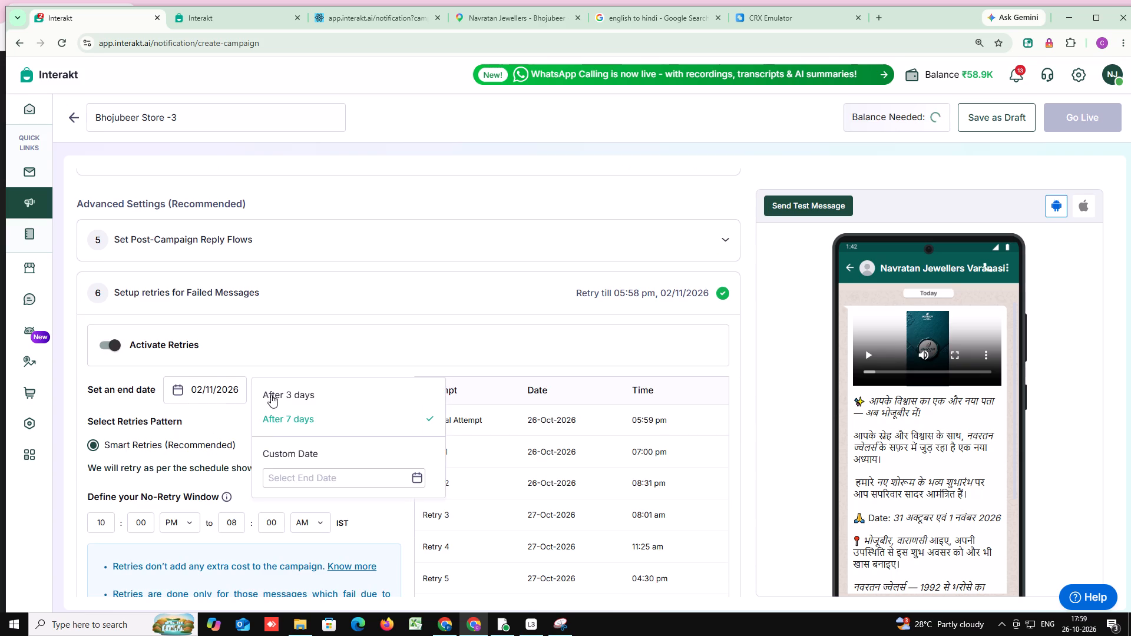
left_click(293, 395)
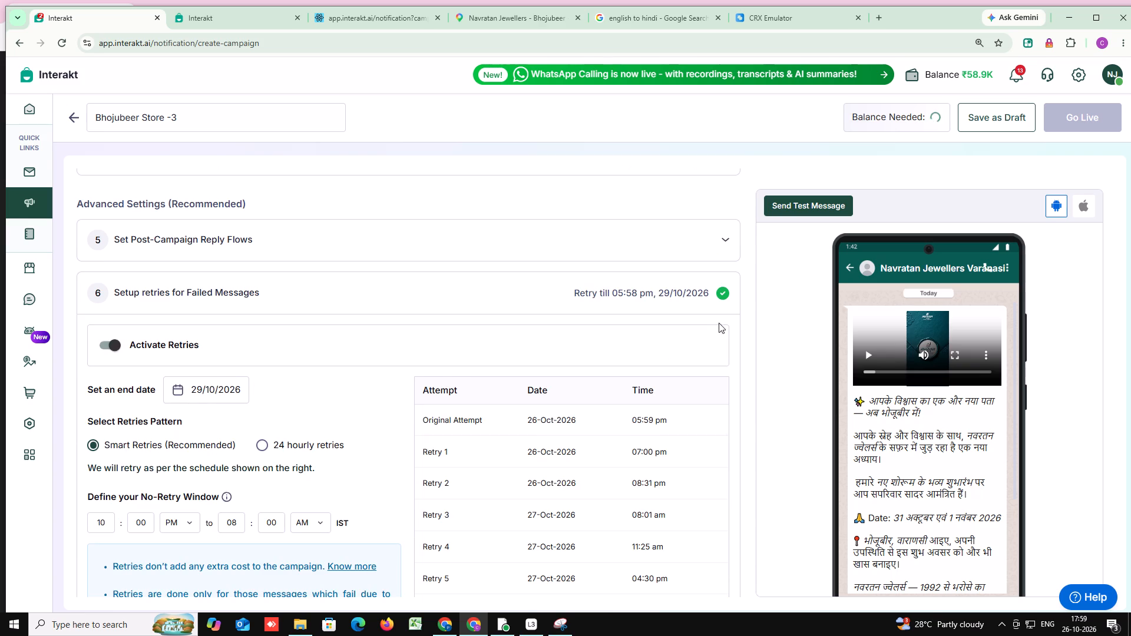
scroll(472, 366, "down", 5)
left_click(666, 457)
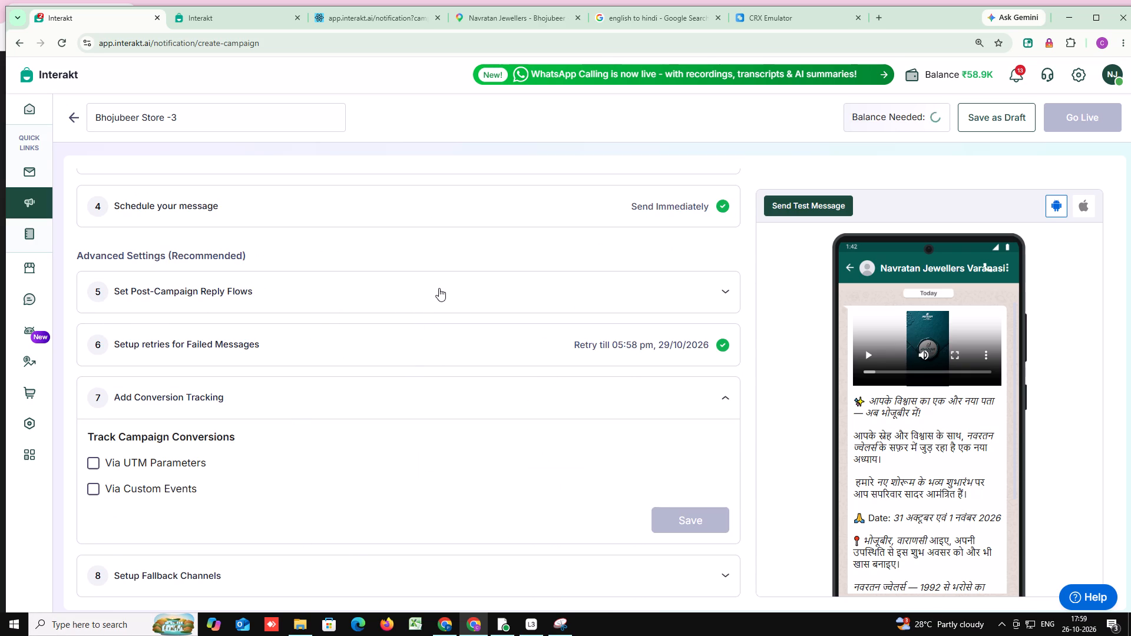
Take the "Bhojubeer Store -3" campaign live.
left_click(1062, 118)
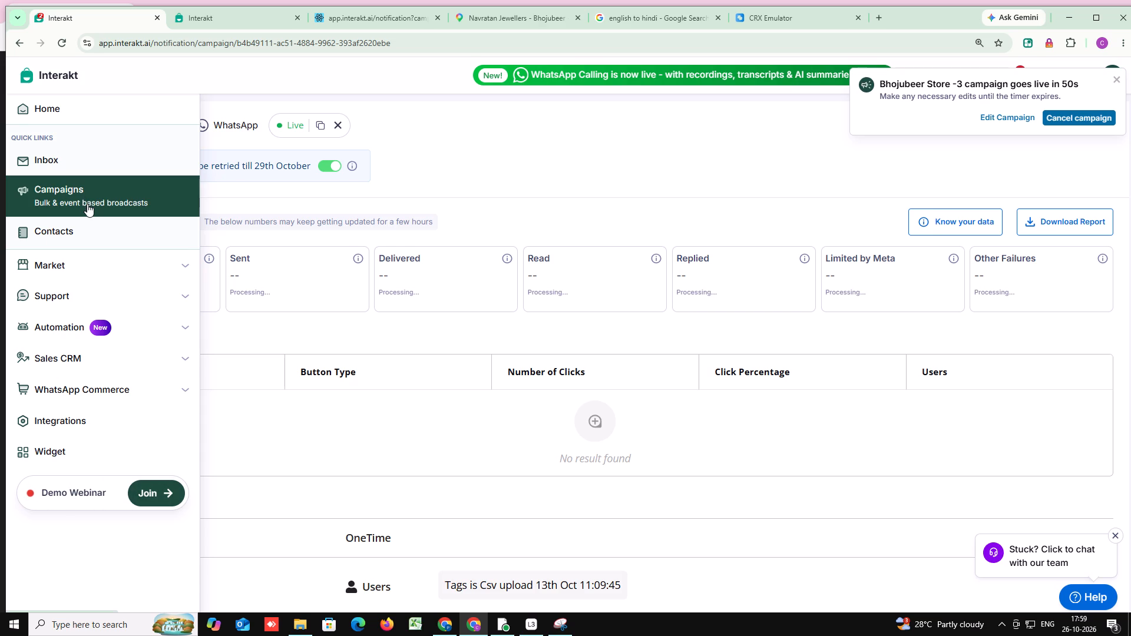
Return to the Campaigns overview showing the one-time WhatsApp campaigns.
left_click(87, 204)
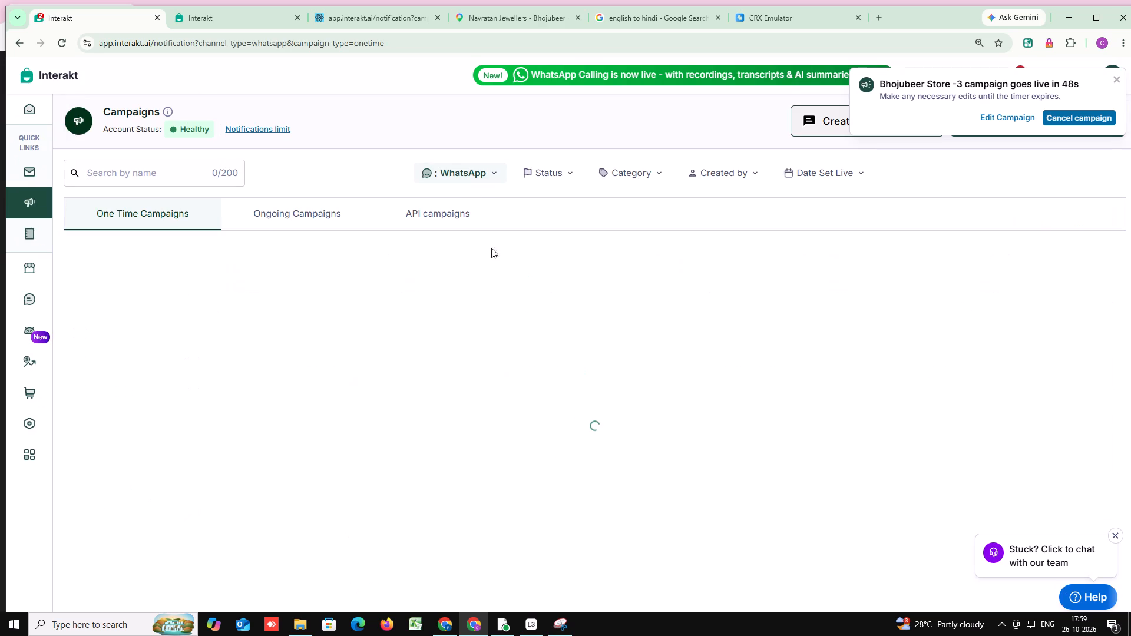
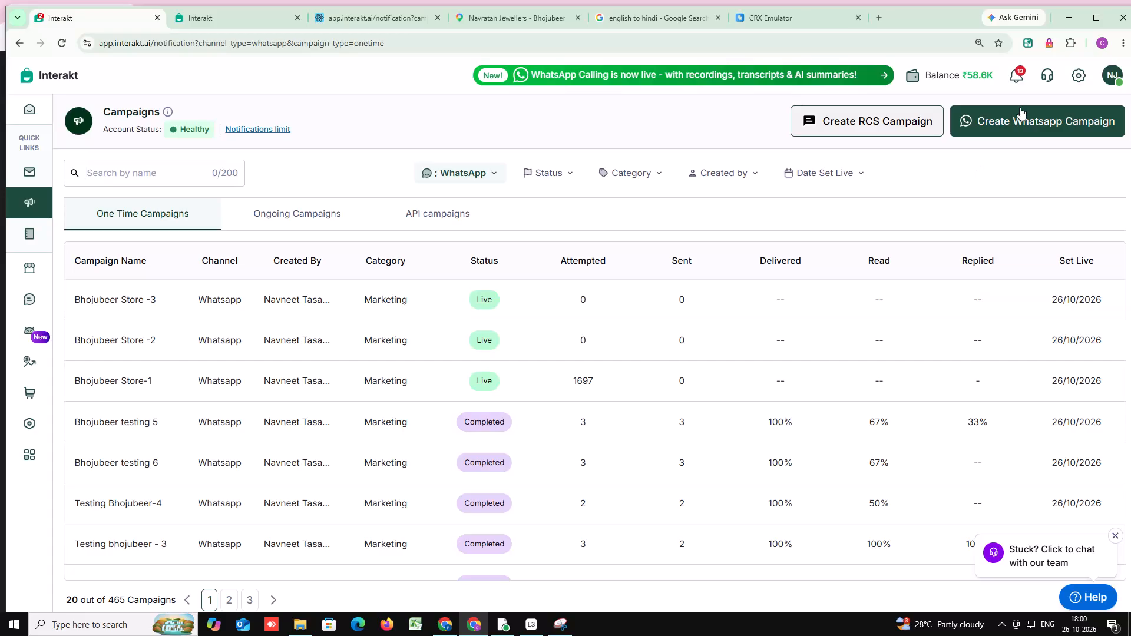
Start a new WhatsApp campaign from the active template "Bhojubeer ultra new".
left_click(424, 475)
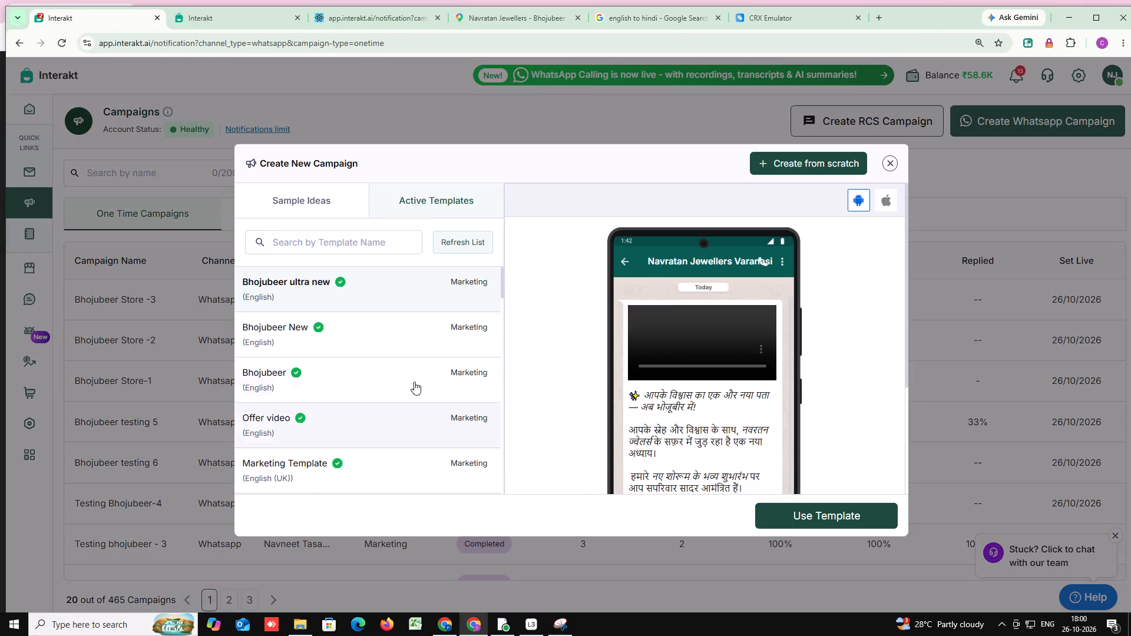
left_click(822, 516)
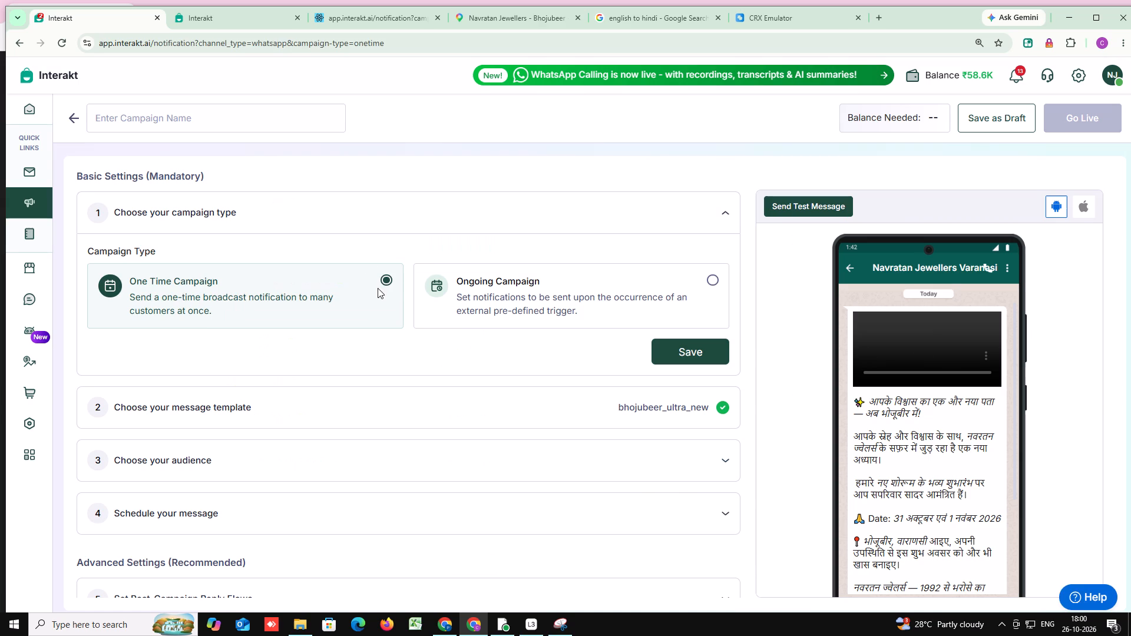
Name the campaign "Bhojubeer Store -4" and save its type as One Time Campaign.
left_click(217, 121)
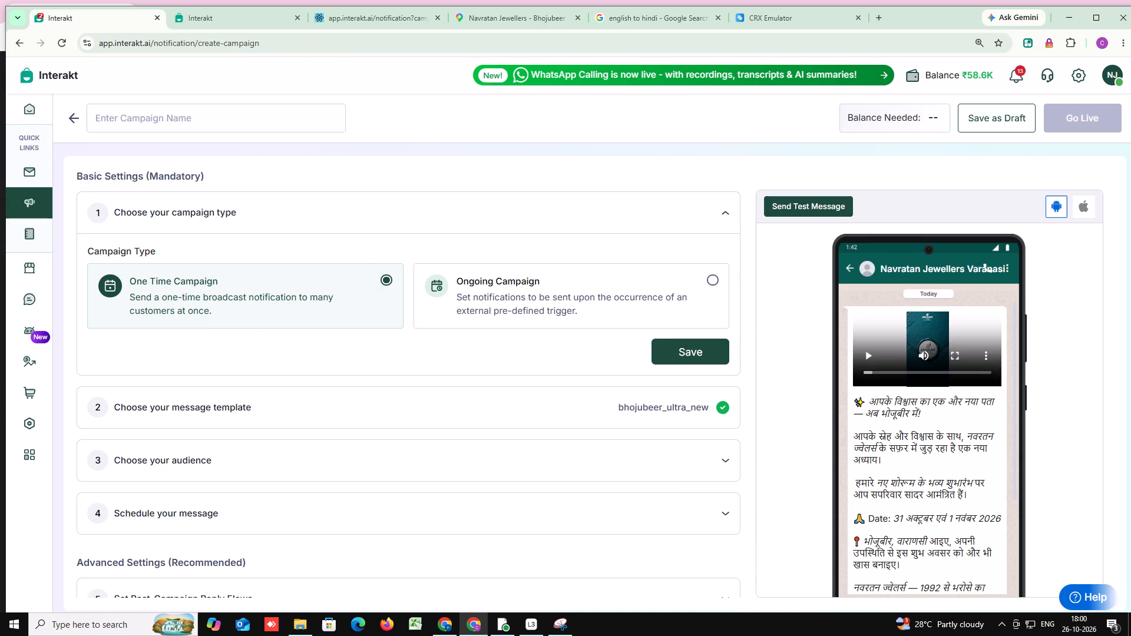
key("ctrl+v")
key("BackSpace")
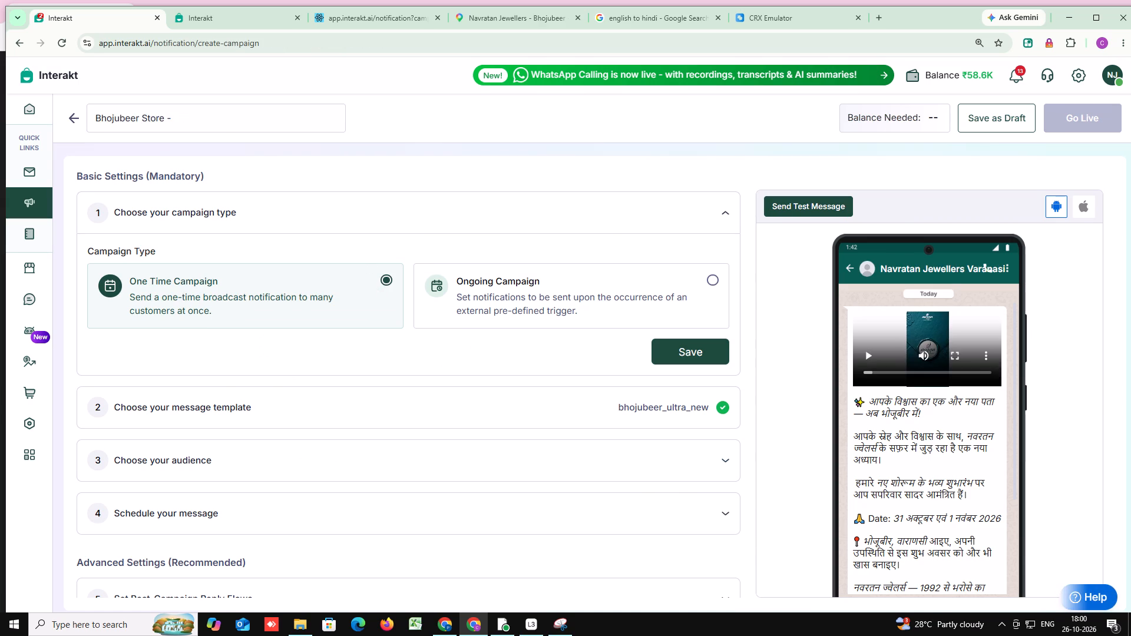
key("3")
left_click(702, 349)
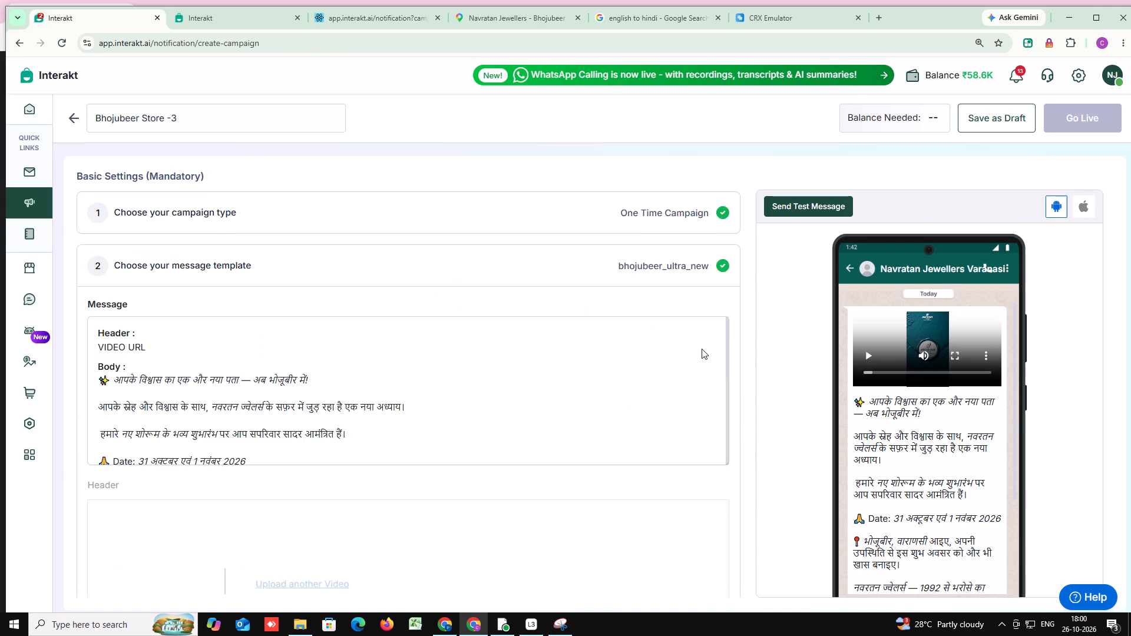
scroll(311, 322, "down", 3)
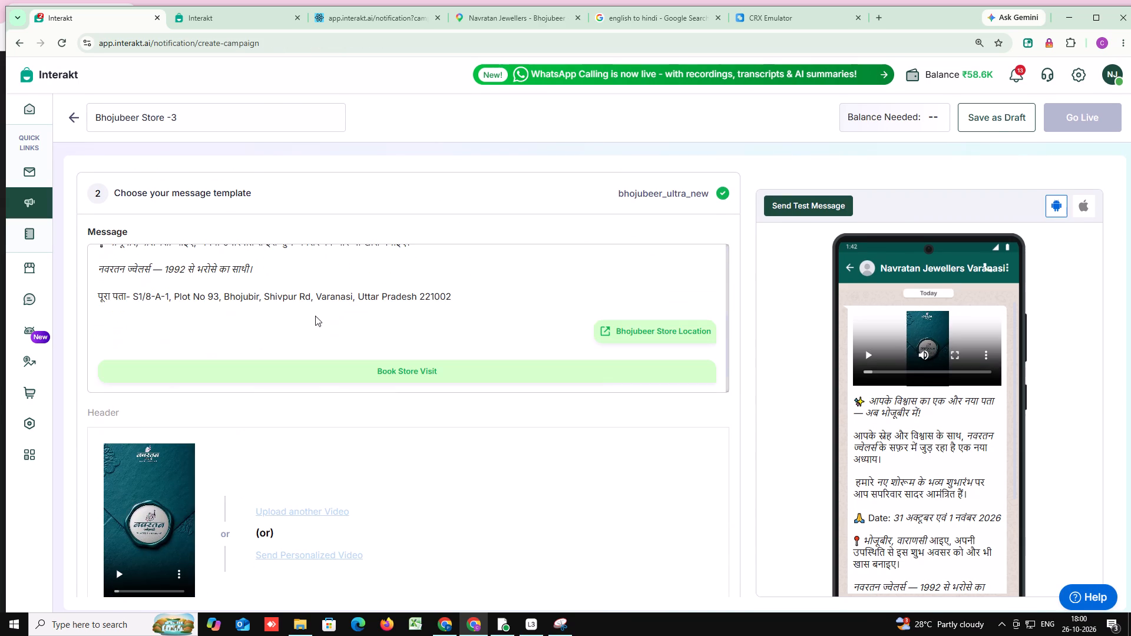
left_click(194, 121)
key("BackSpace")
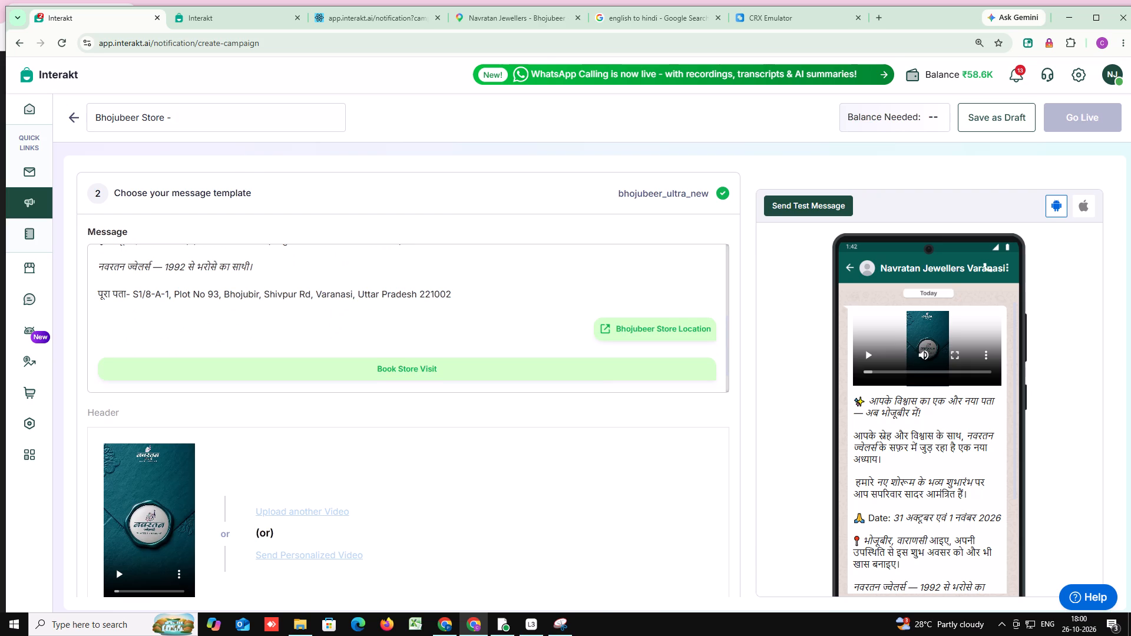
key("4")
Save the bhojubeer_ultra_new message template with its existing header video for the campaign.
scroll(338, 389, "down", 3)
scroll(343, 337, "down", 4)
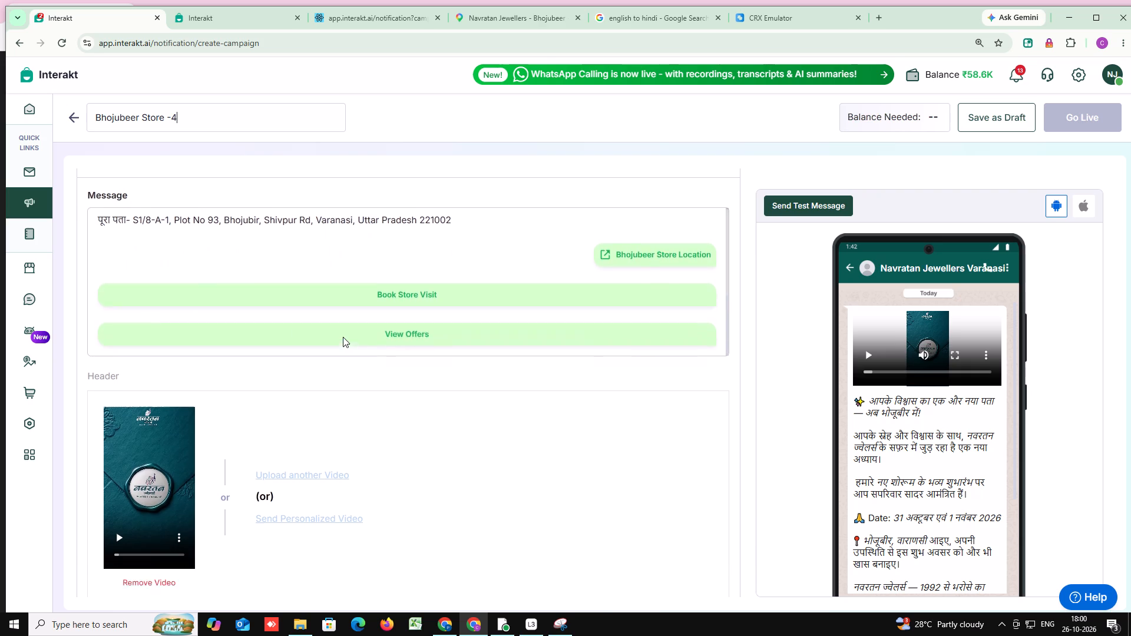
left_click(686, 519)
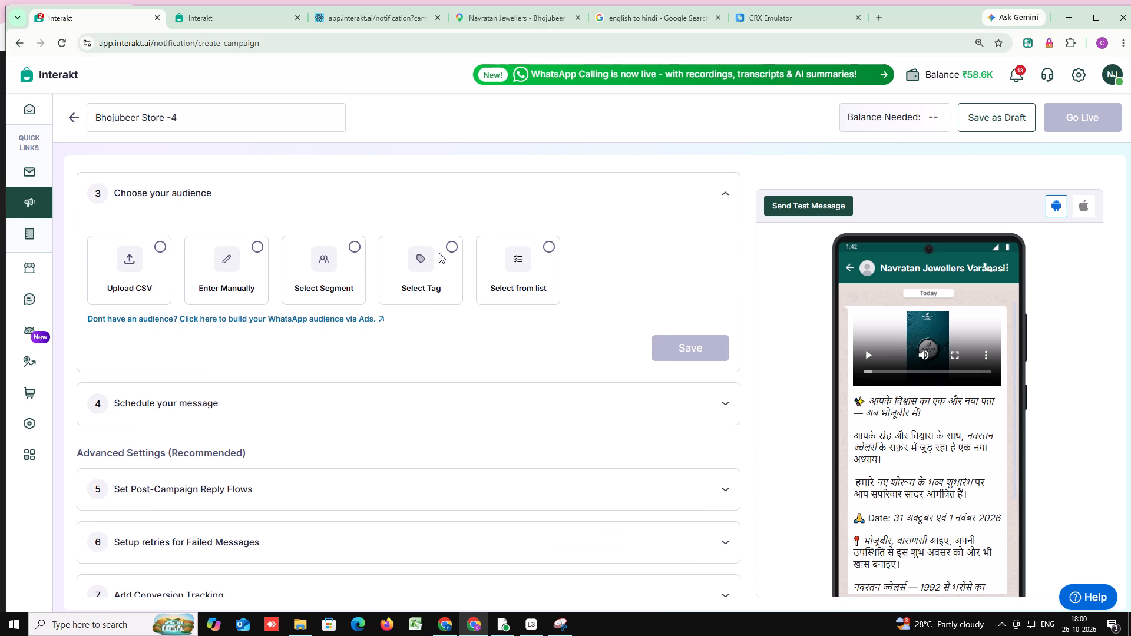
Set the audience of "Bhojubeer Store -4" to be selected by tag and open the available tags.
left_click(449, 244)
left_click(285, 333)
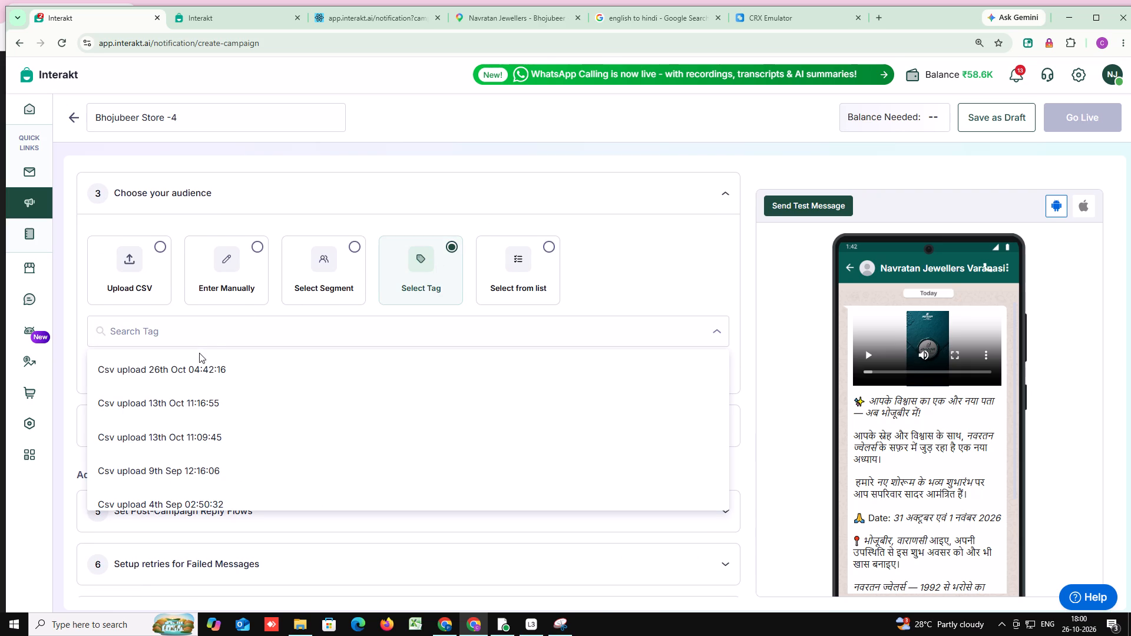
Save contacts tagged "Csv upload 9th Sep 12:16:06" as the "Bhojubeer Store -4" audience and schedule the message to send immediately.
left_click(229, 468)
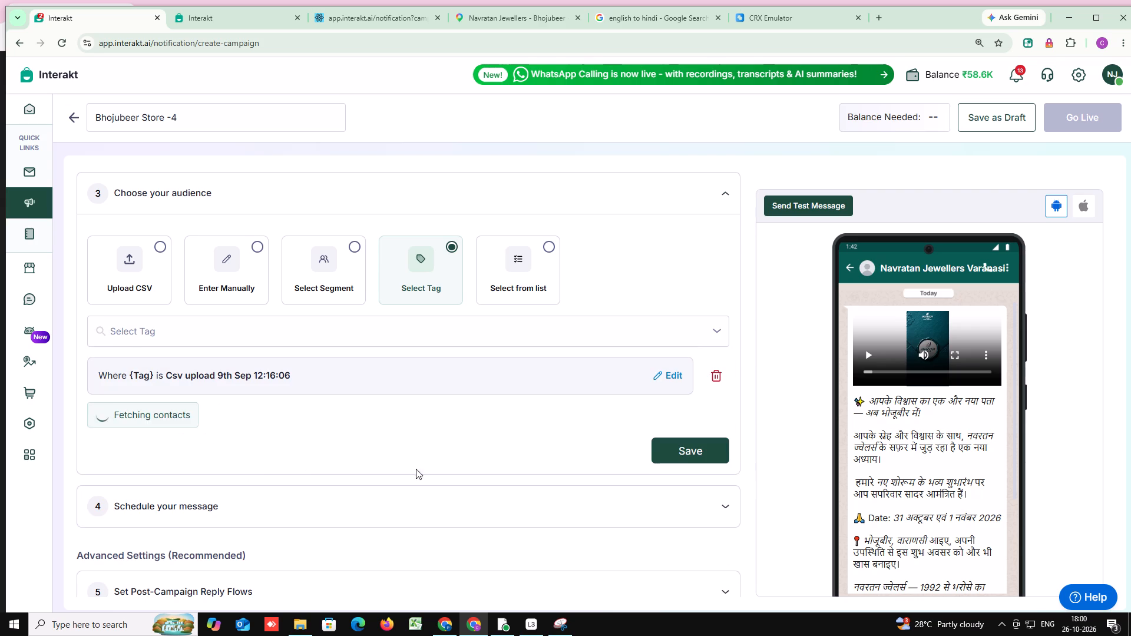
left_click(685, 450)
left_click(702, 334)
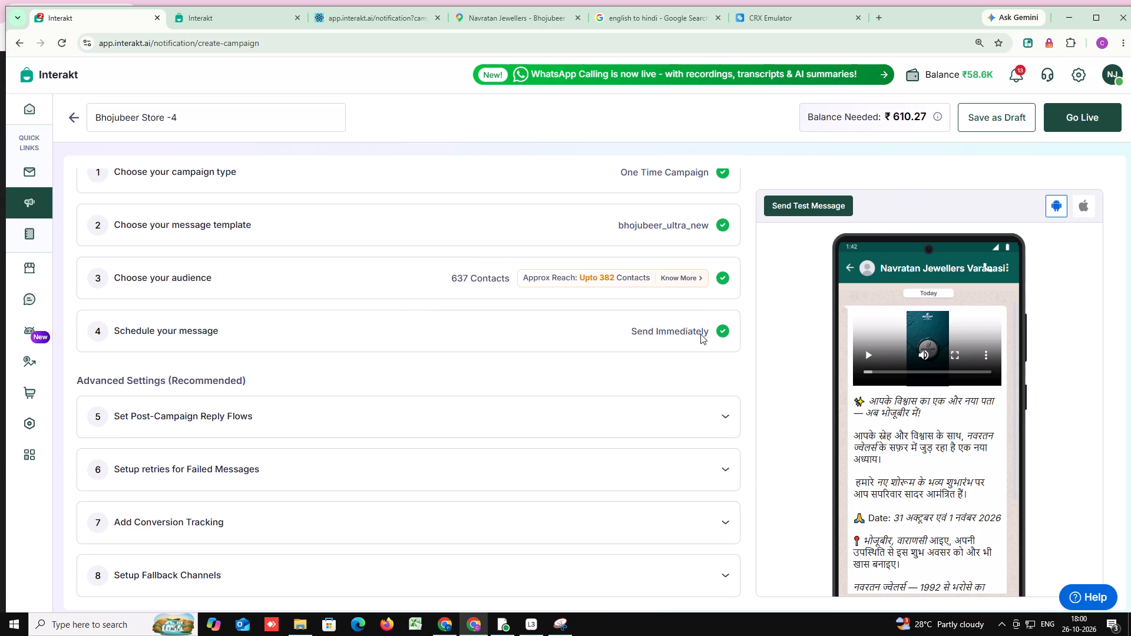
Activate retries for failed messages in the "Bhojubeer Store -4" campaign.
scroll(227, 483, "down", 2)
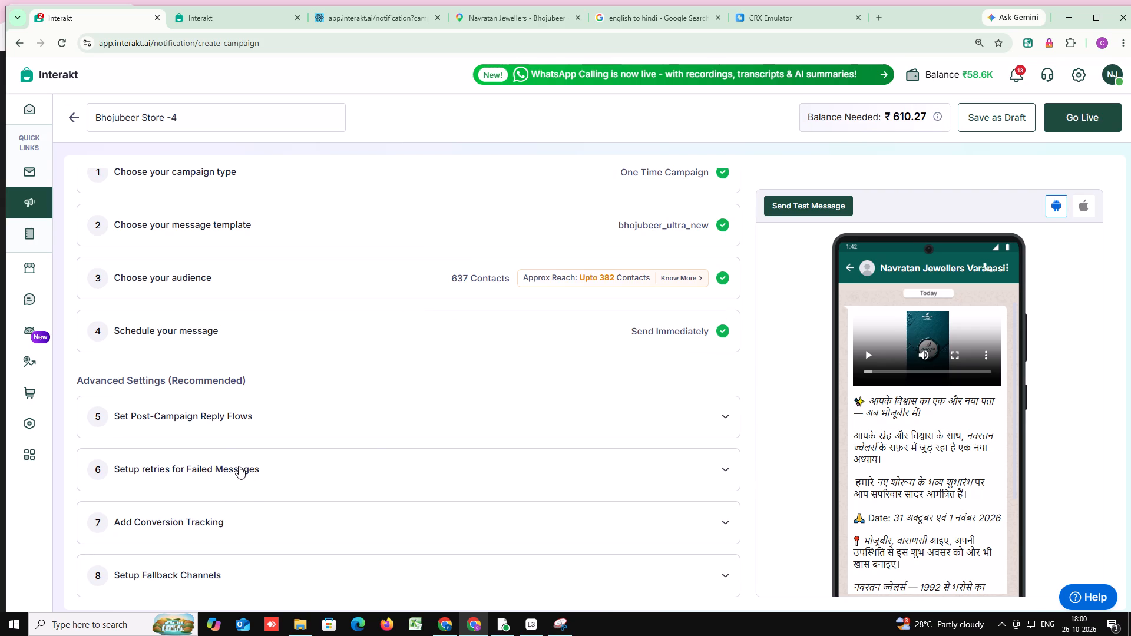
left_click(239, 466)
left_click(112, 522)
scroll(131, 518, "down", 2)
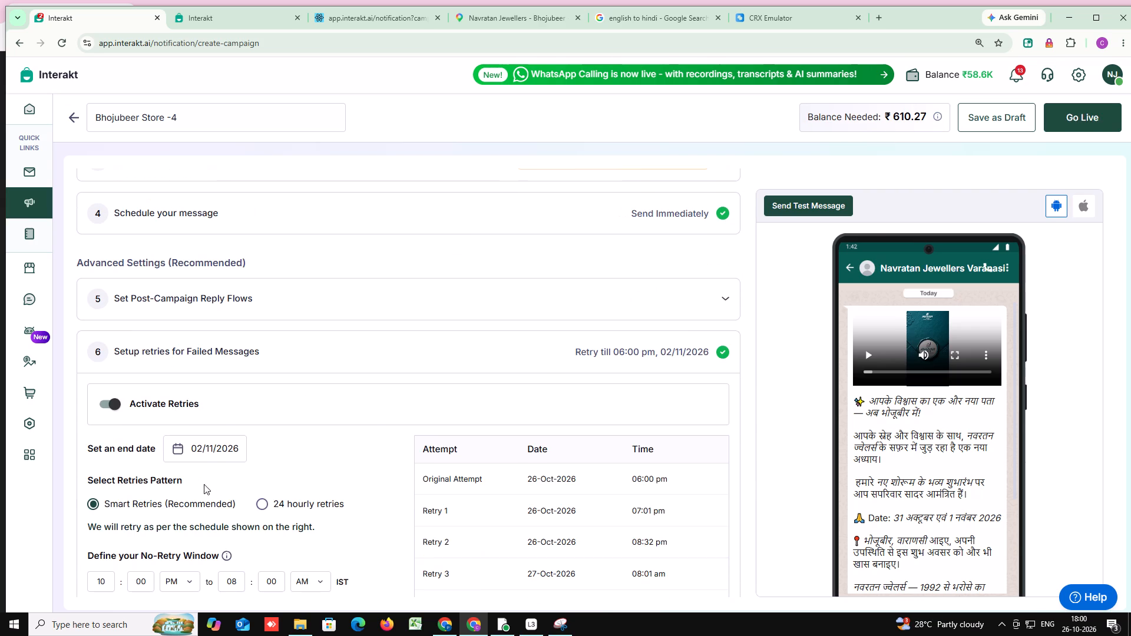
Set the failed-message retries of "Bhojubeer Store -4" to end on 29/10/2026 and save the retry settings.
left_click(220, 451)
left_click(283, 452)
scroll(386, 461, "down", 3)
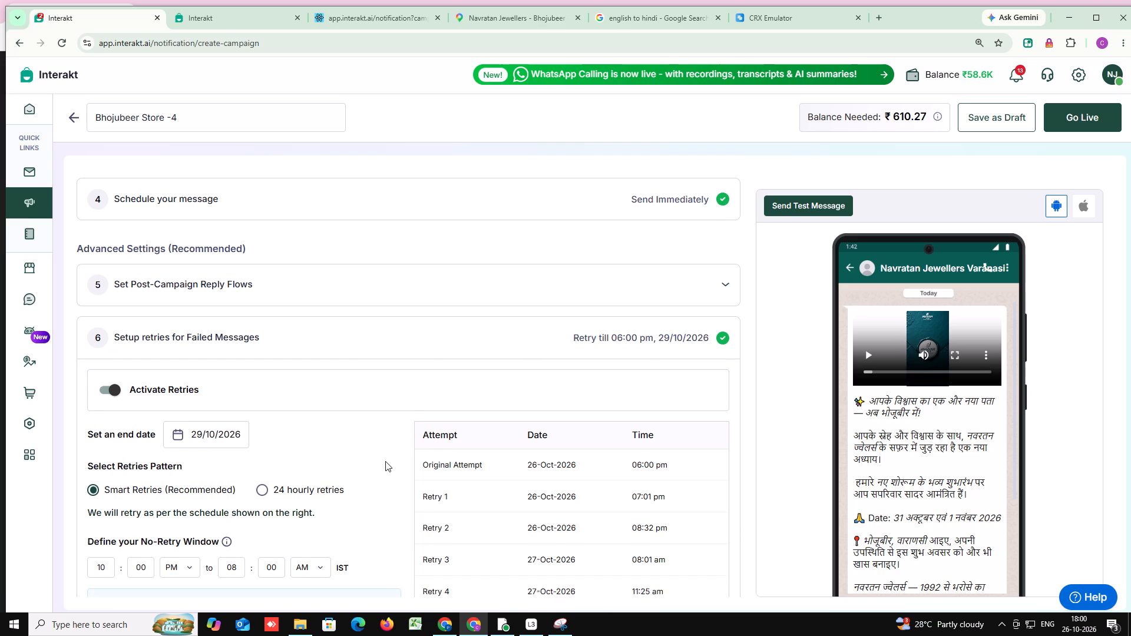
scroll(385, 461, "down", 1)
left_click(673, 496)
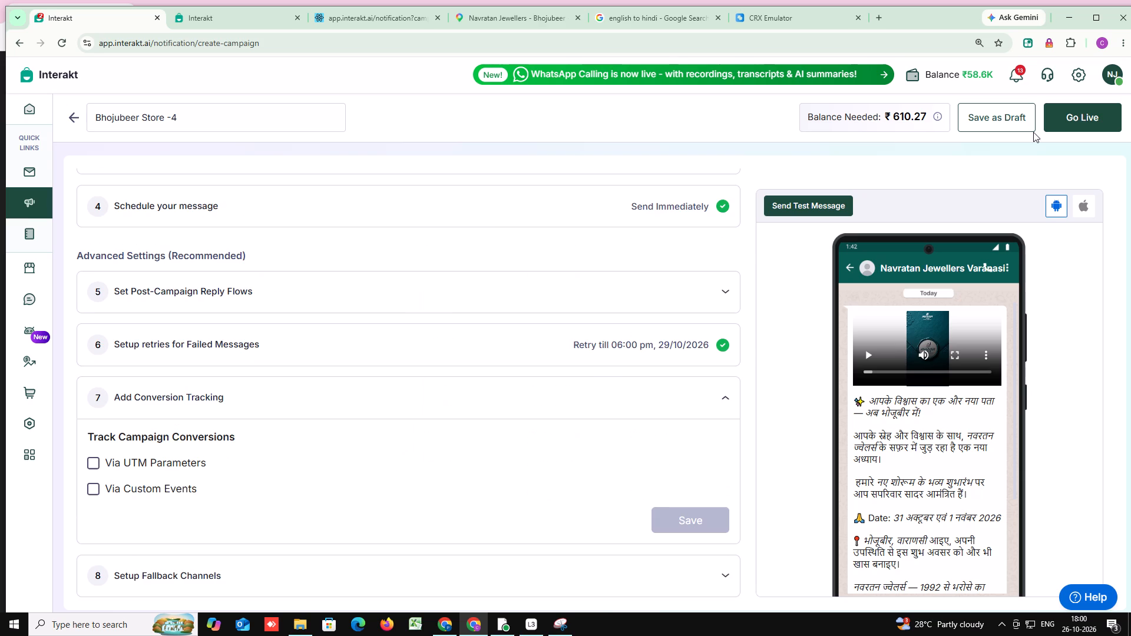
Take the "Bhojubeer Store -4" campaign live.
left_click(1096, 114)
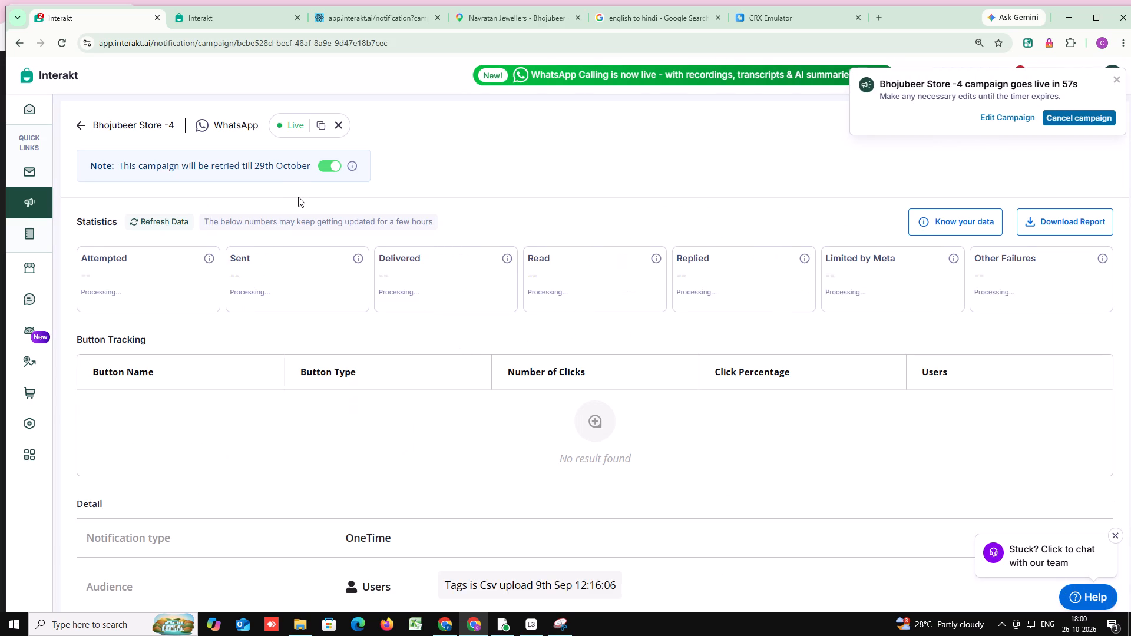
Return to the one-time WhatsApp campaigns list, leaving the blank new campaign form without saving.
left_click(79, 122)
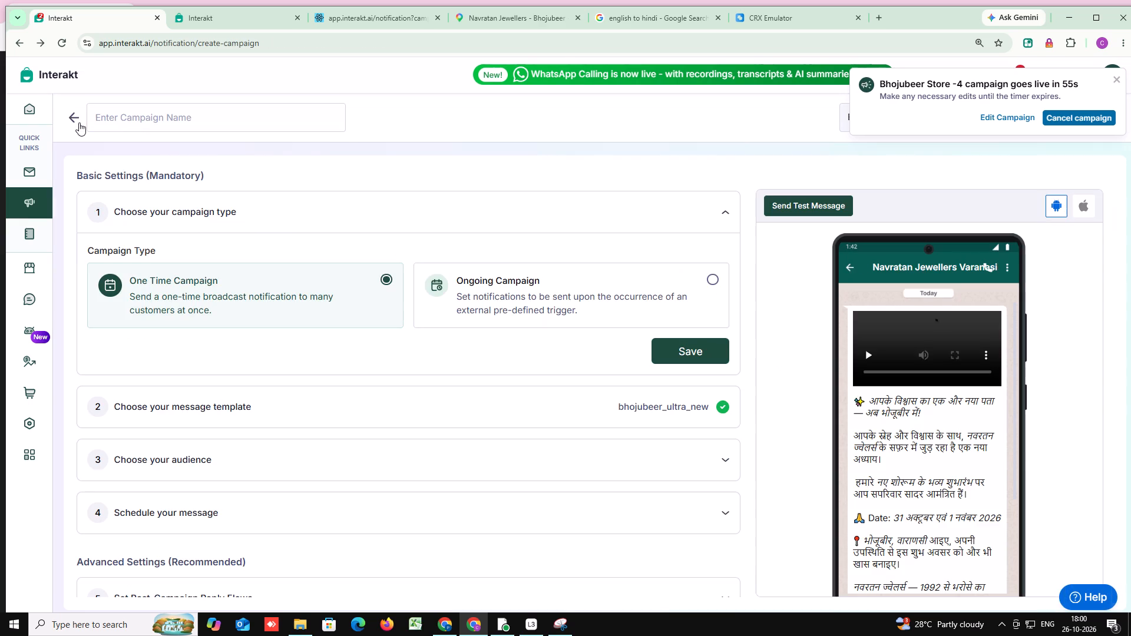
left_click(43, 194)
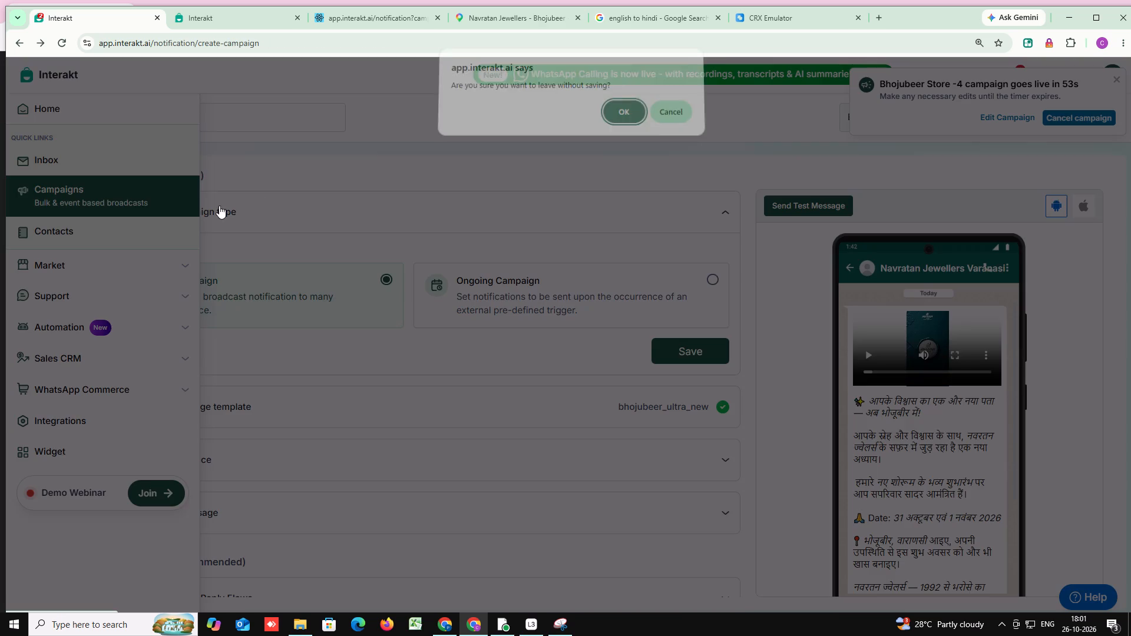
left_click(630, 111)
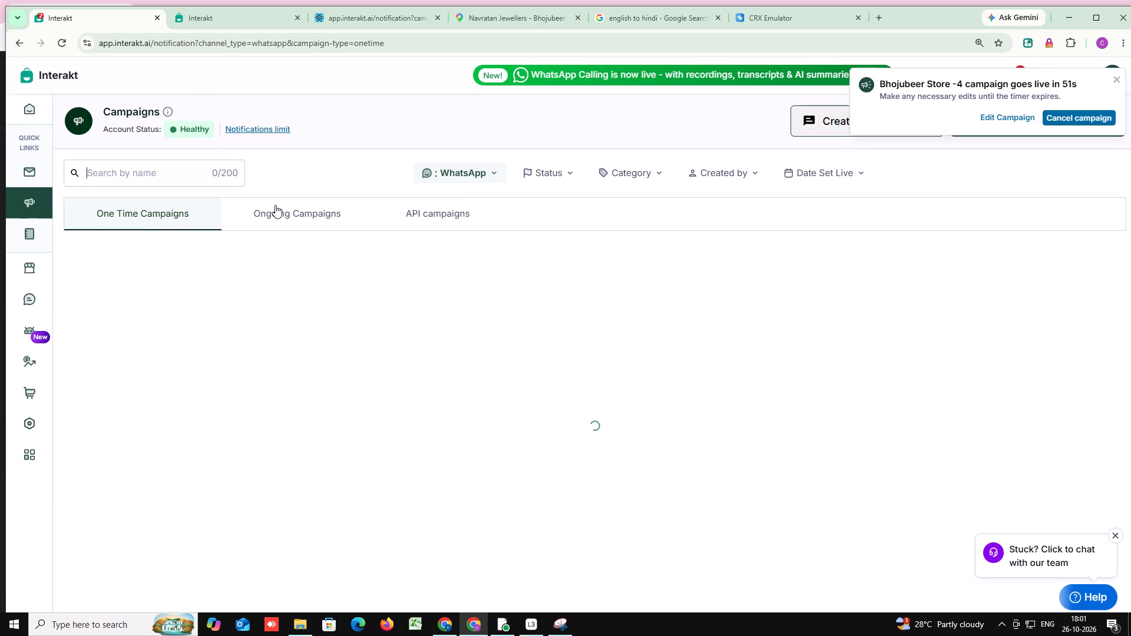
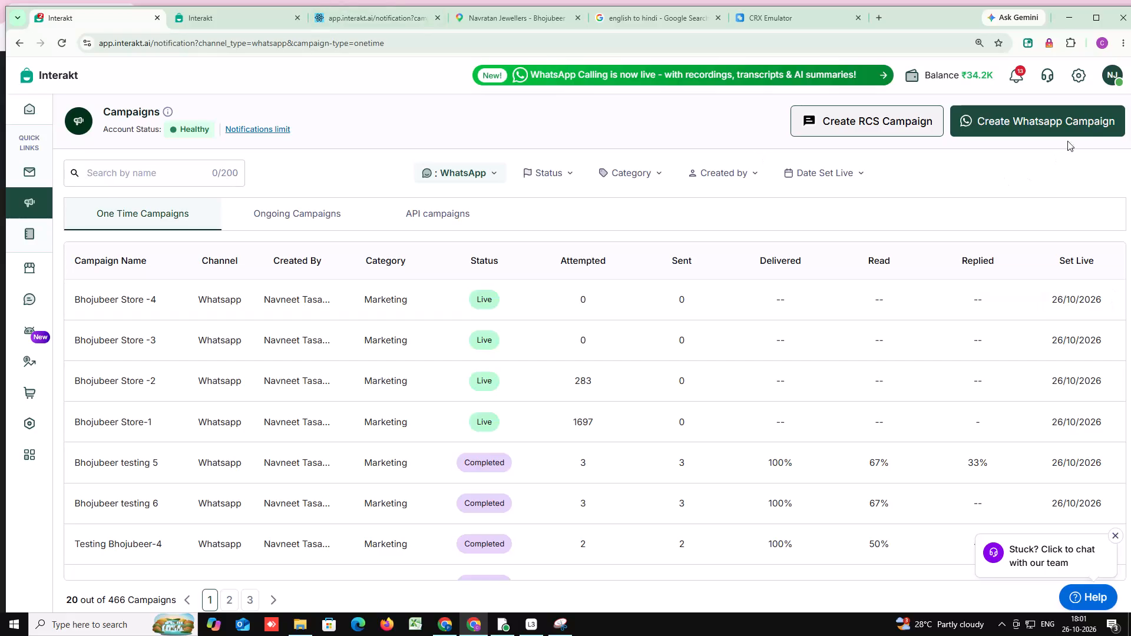
Create a WhatsApp campaign from the active template "Bhojubeer ultra new" and name it "Bhojubeer Store -6".
left_click(1036, 121)
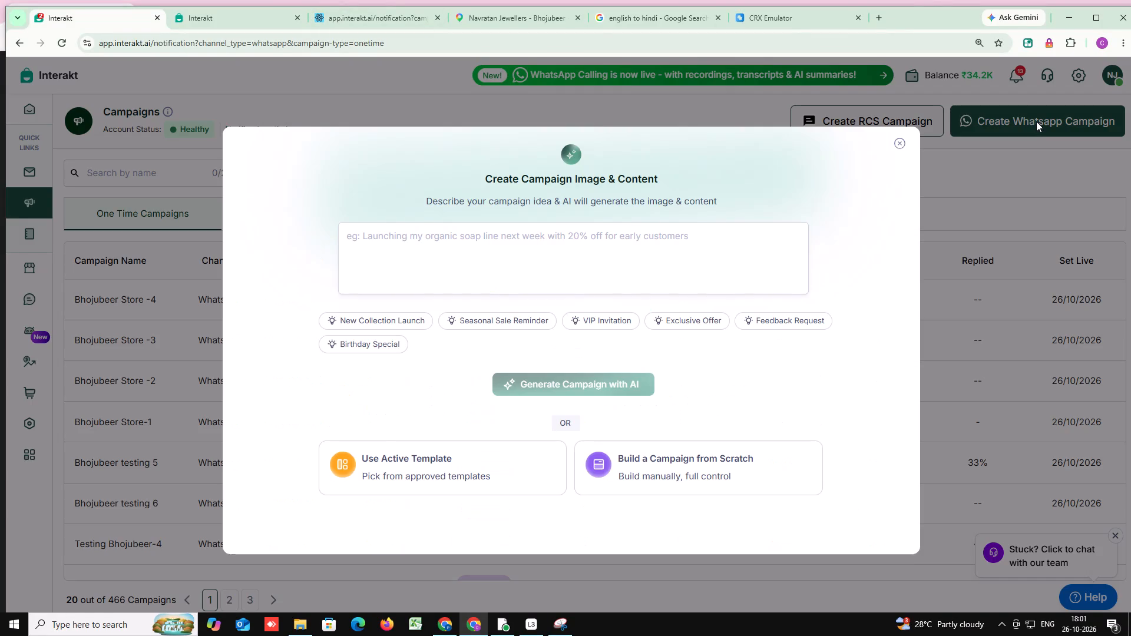
left_click(380, 468)
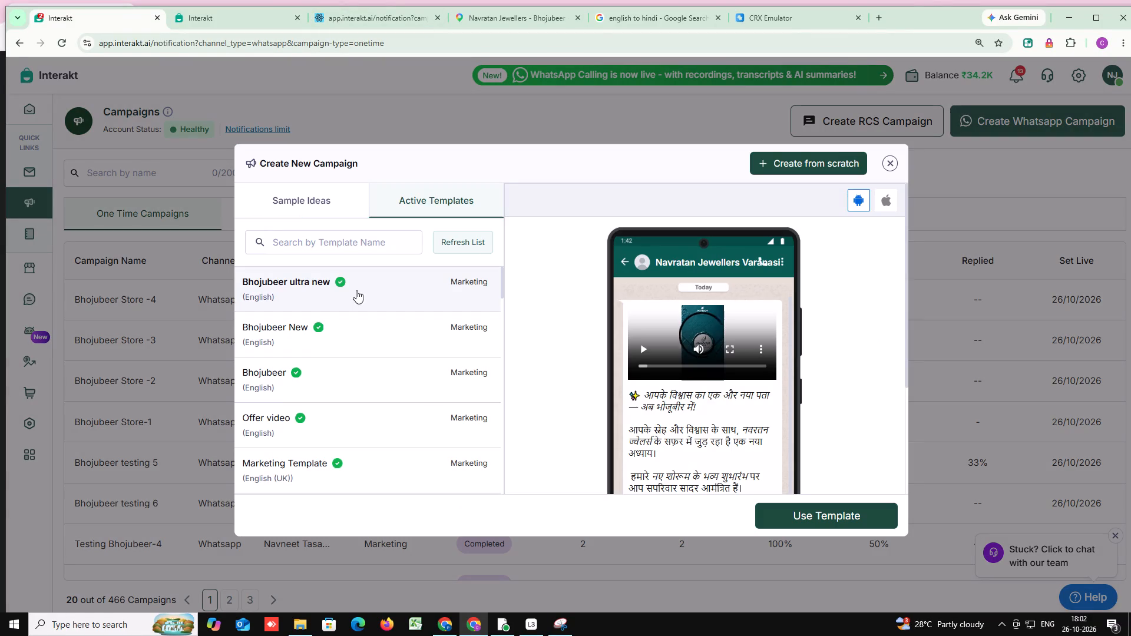
left_click(779, 516)
left_click(191, 118)
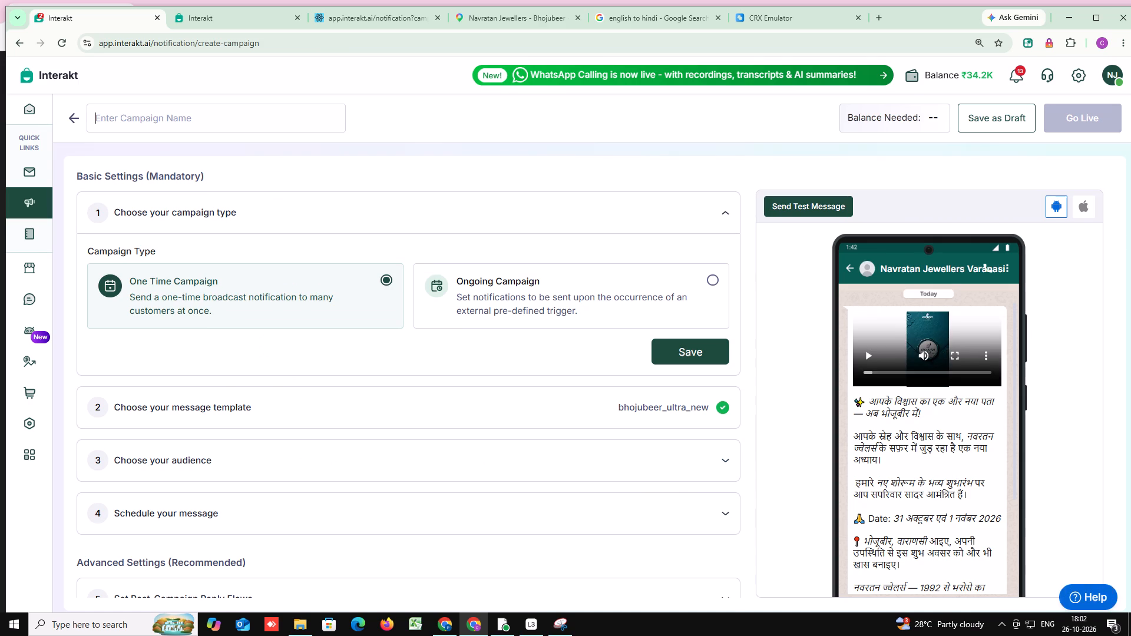
key("ctrl+v")
key("BackSpace")
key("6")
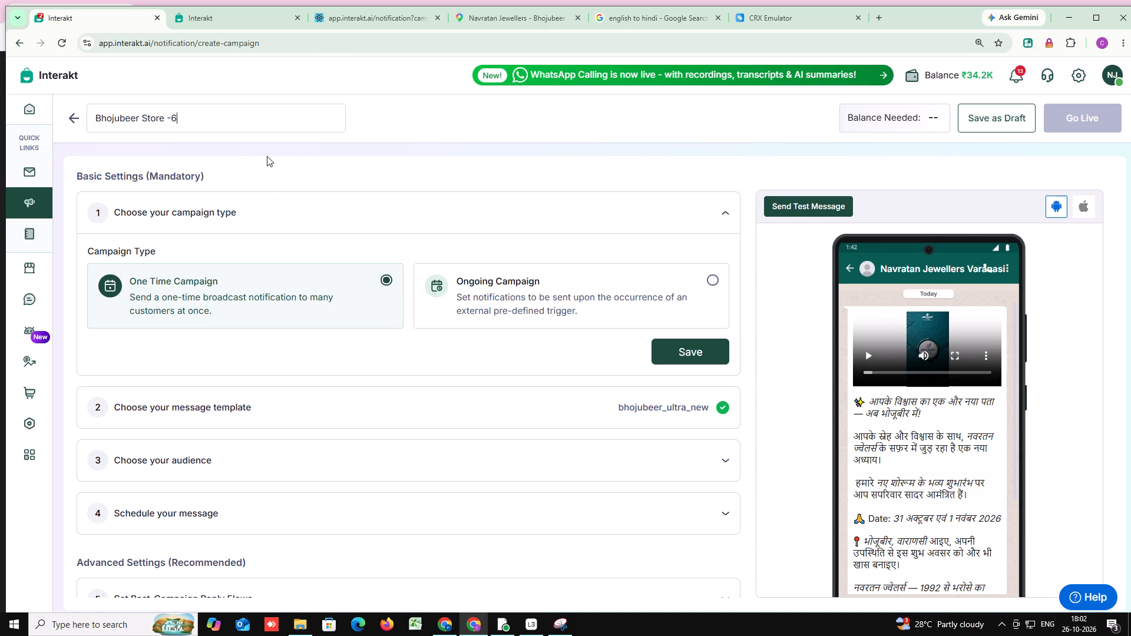
Save the One Time Campaign type and the bhojubeer_ultra_new message template for the "Bhojubeer Store -6" campaign.
left_click(674, 351)
scroll(397, 360, "down", 4)
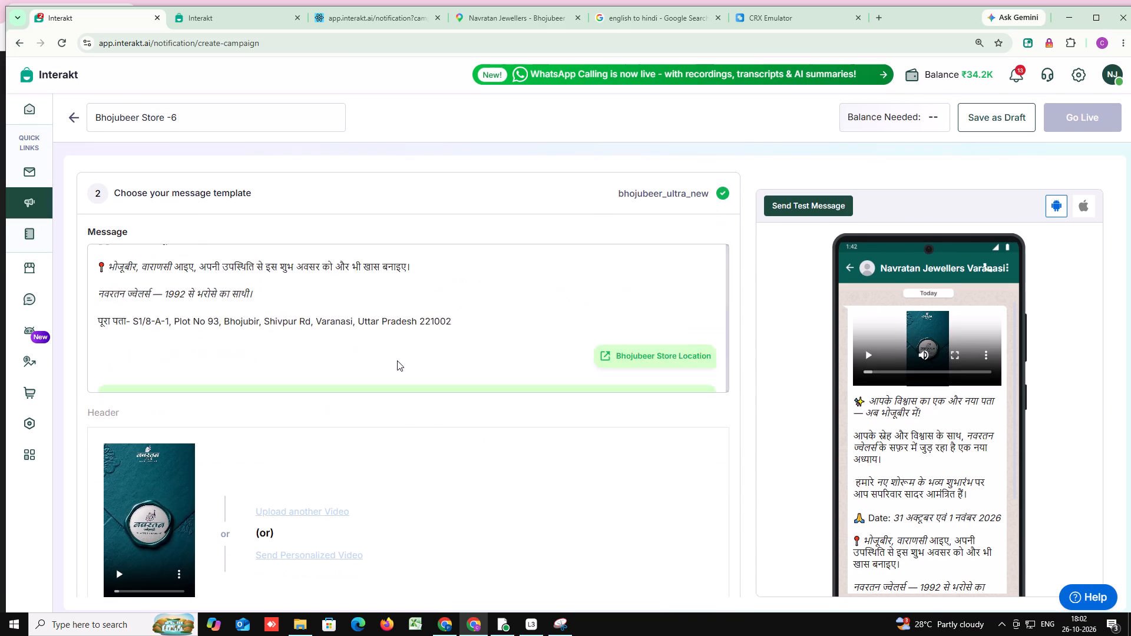
scroll(419, 421, "down", 5)
left_click(681, 457)
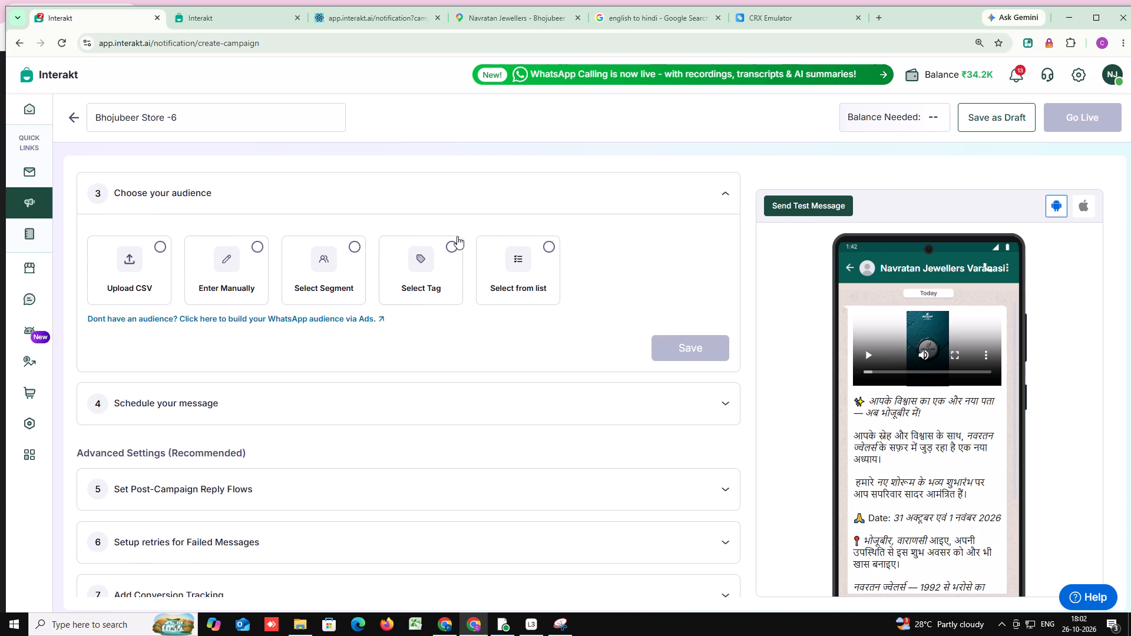
Set the "Bhojubeer Store -6" audience to be selected by tag and open the list of available tags.
left_click(453, 241)
left_click(288, 334)
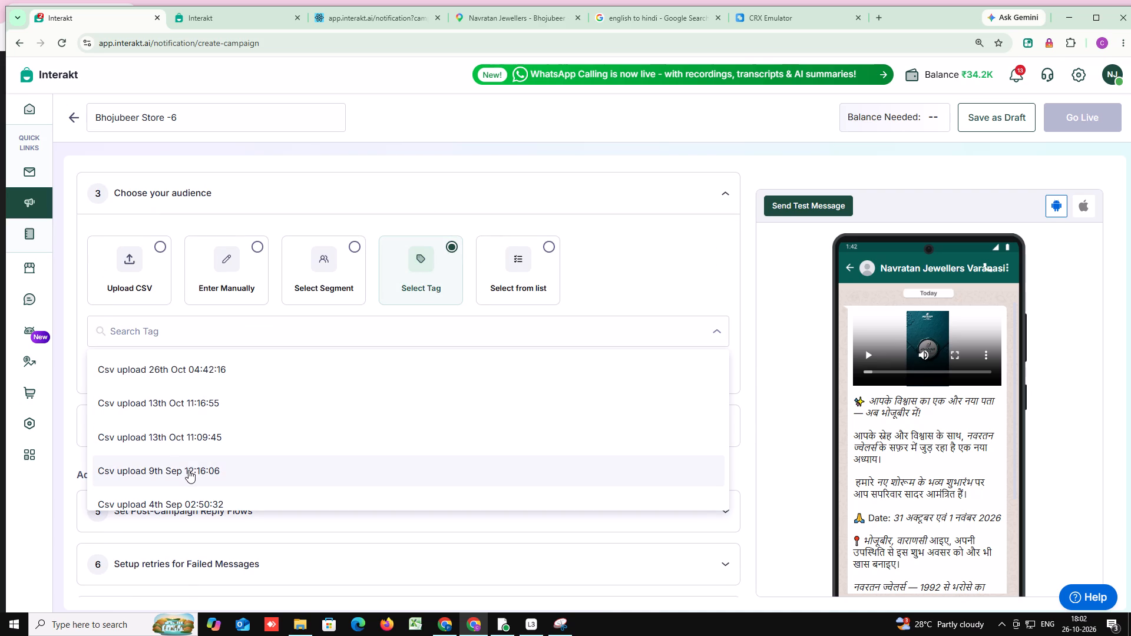
Save contacts tagged "Csv upload 4th Sep 02:50:32" as the "Bhojubeer Store -6" audience and schedule the message to send immediately.
scroll(201, 494, "down", 1)
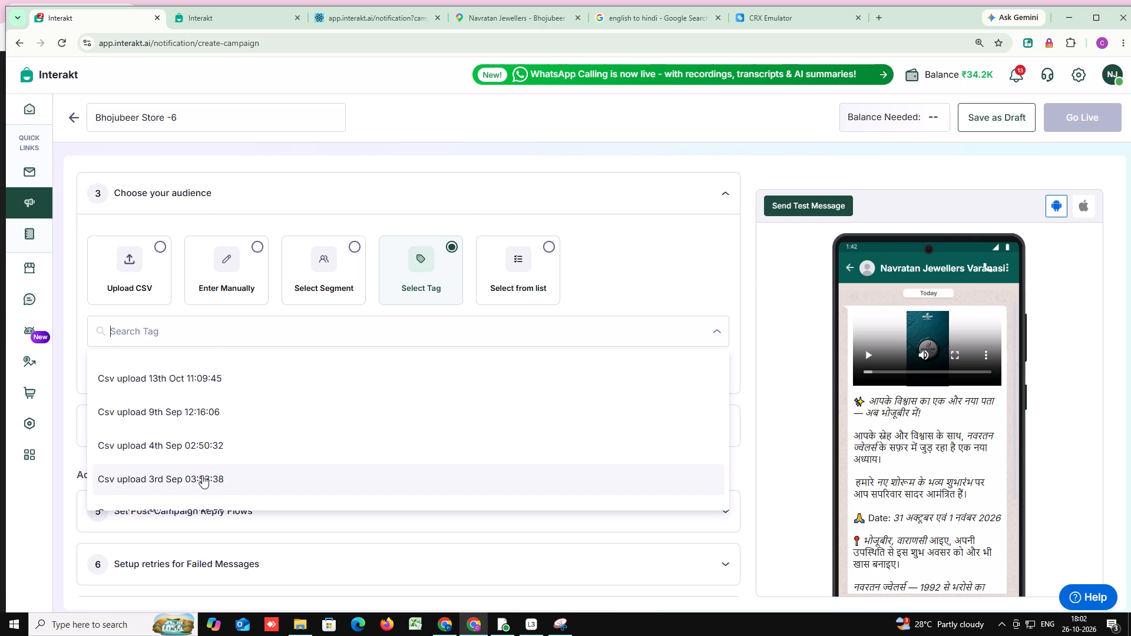
left_click(213, 440)
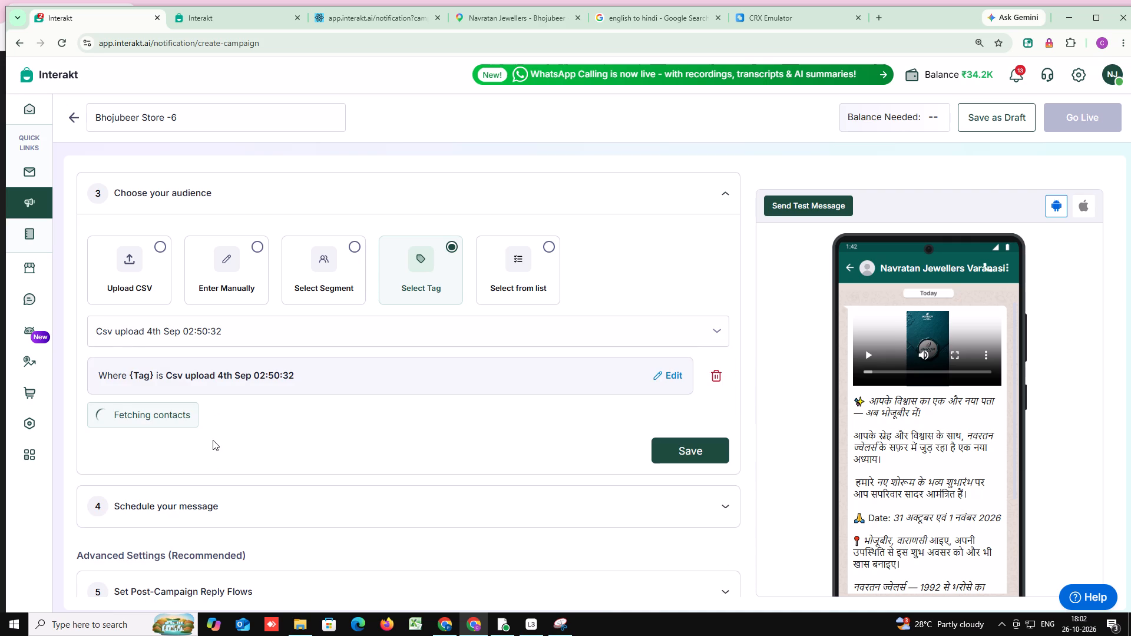
left_click(657, 448)
left_click(682, 332)
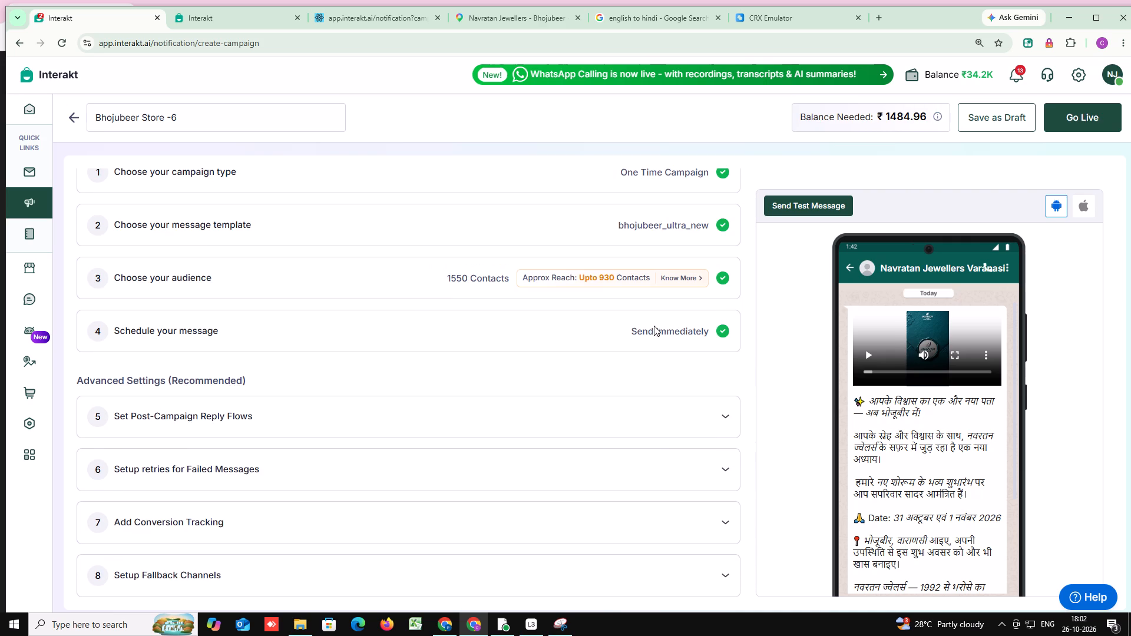
Activate smart retries for failed messages with the end date 29/10/2026 and save the retry setup.
left_click(213, 475)
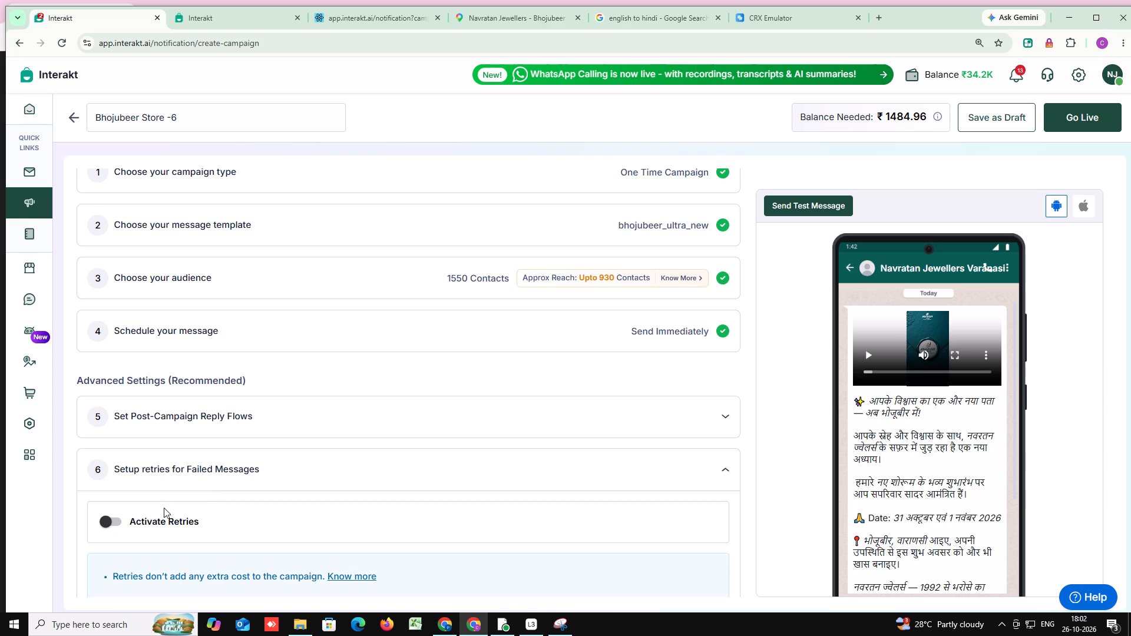
left_click(110, 524)
scroll(153, 512, "down", 2)
left_click(221, 450)
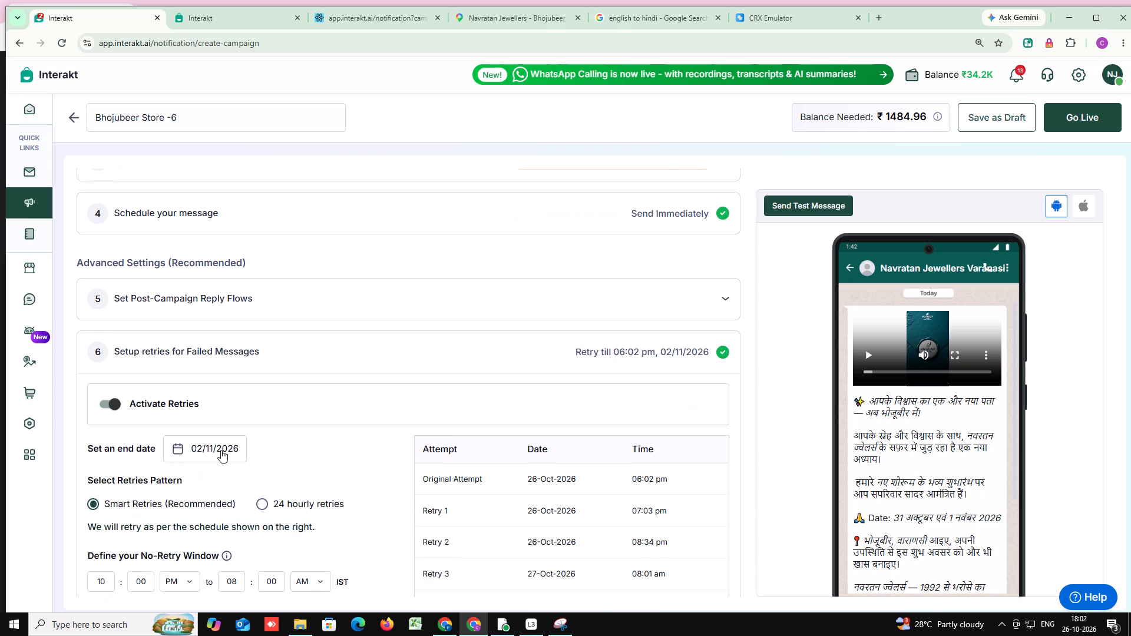
left_click(286, 457)
scroll(408, 431, "down", 4)
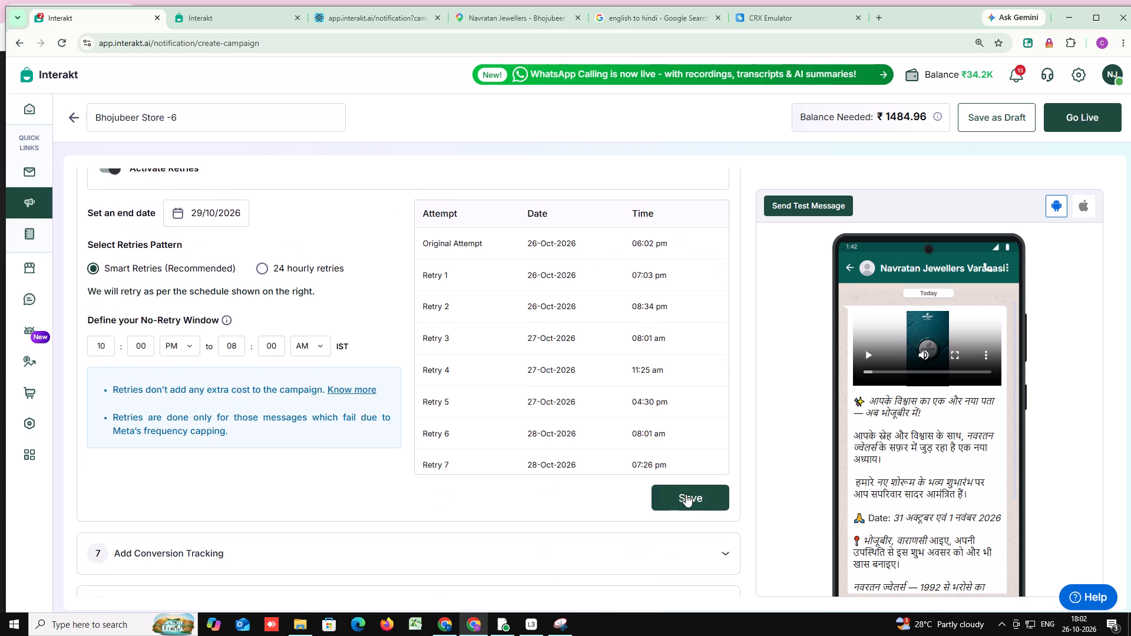
left_click(686, 495)
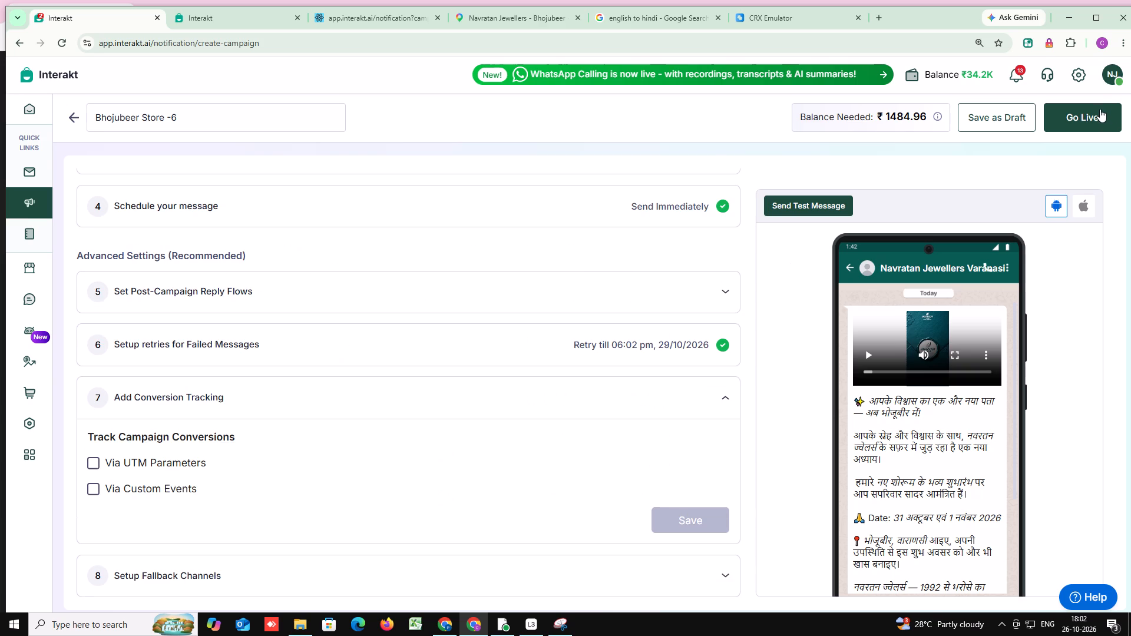
Launch the "Bhojubeer Store -6" campaign.
left_click(1100, 109)
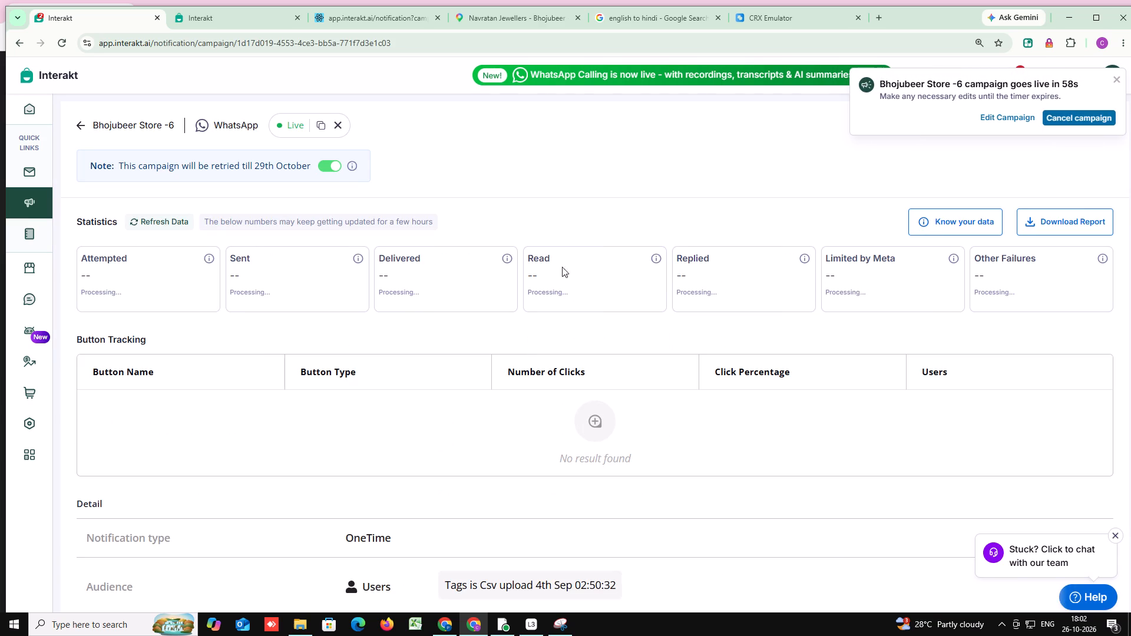
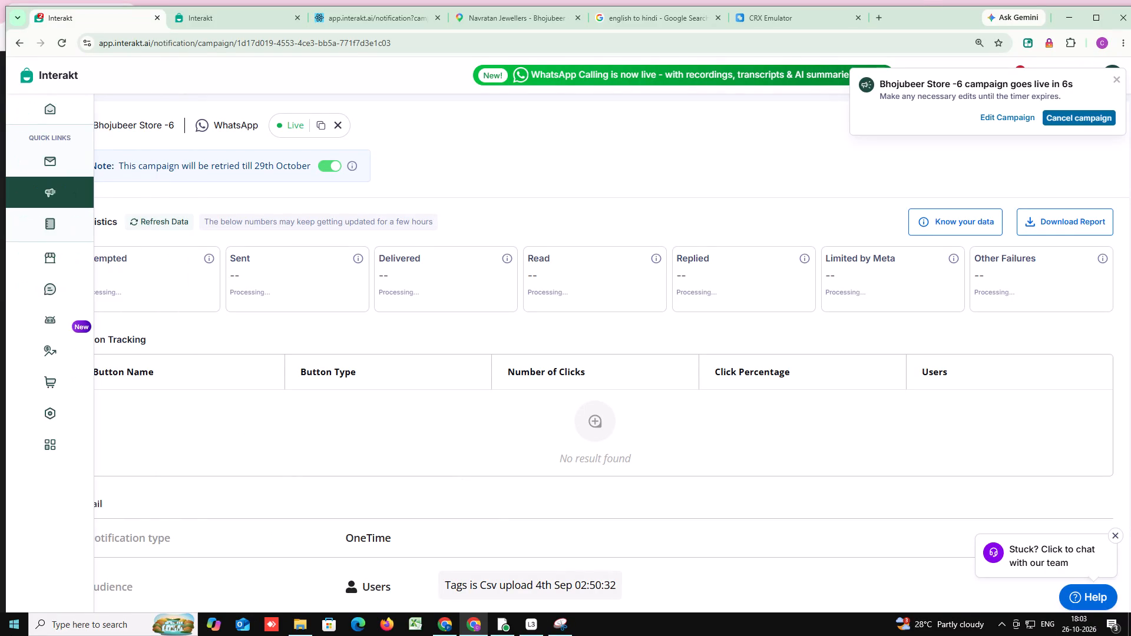
Create another WhatsApp campaign from the active template "Bhojubeer ultra new".
left_click(57, 196)
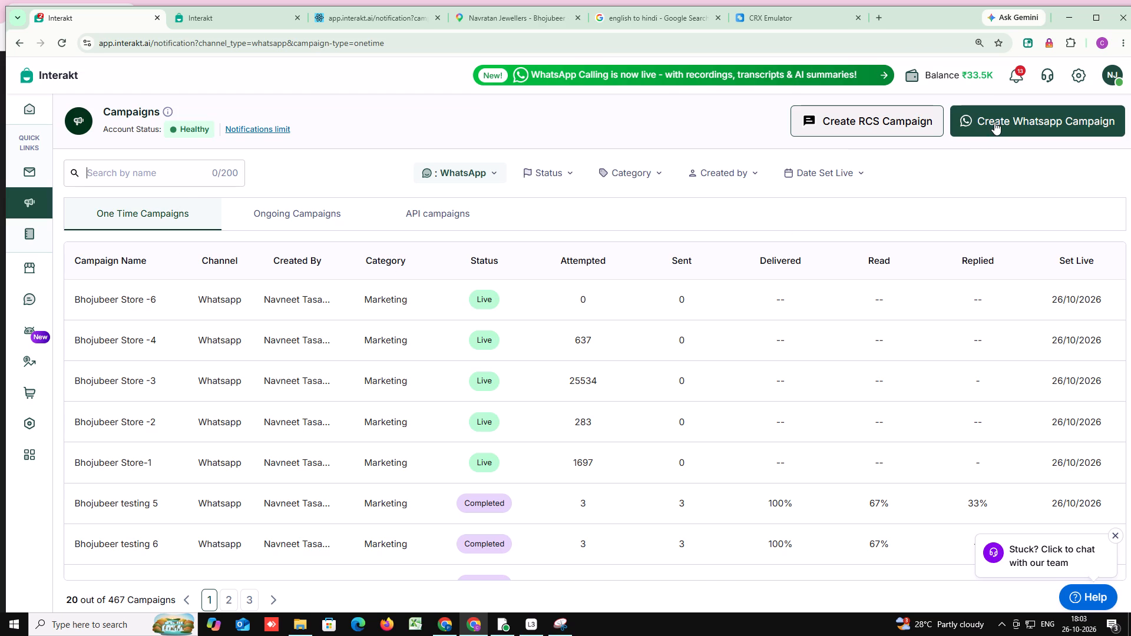
left_click(994, 122)
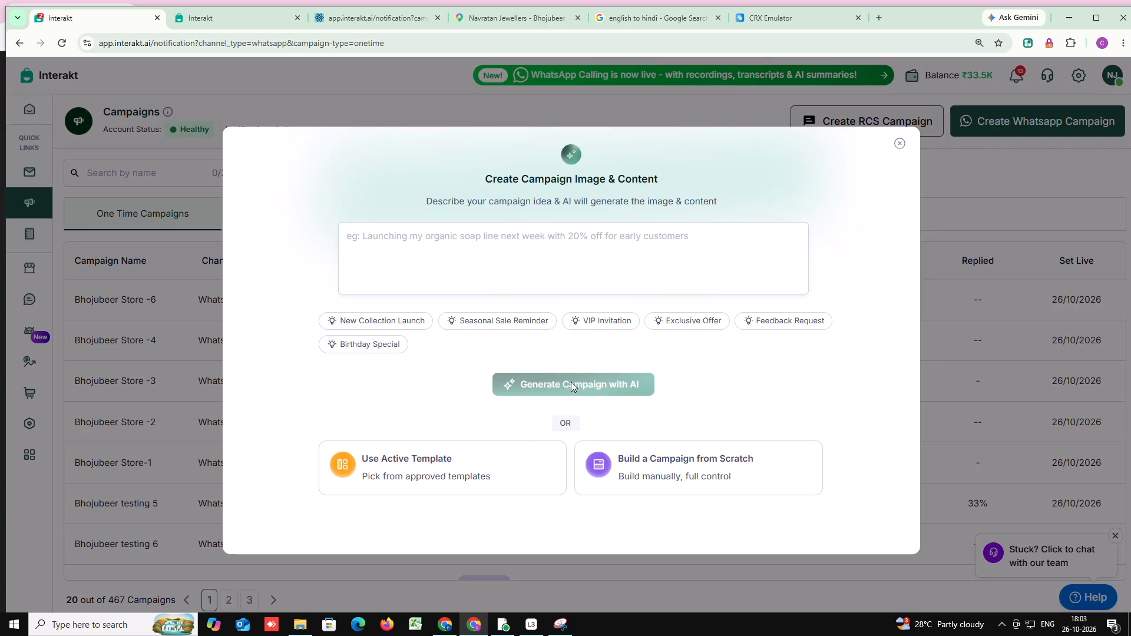
left_click(444, 465)
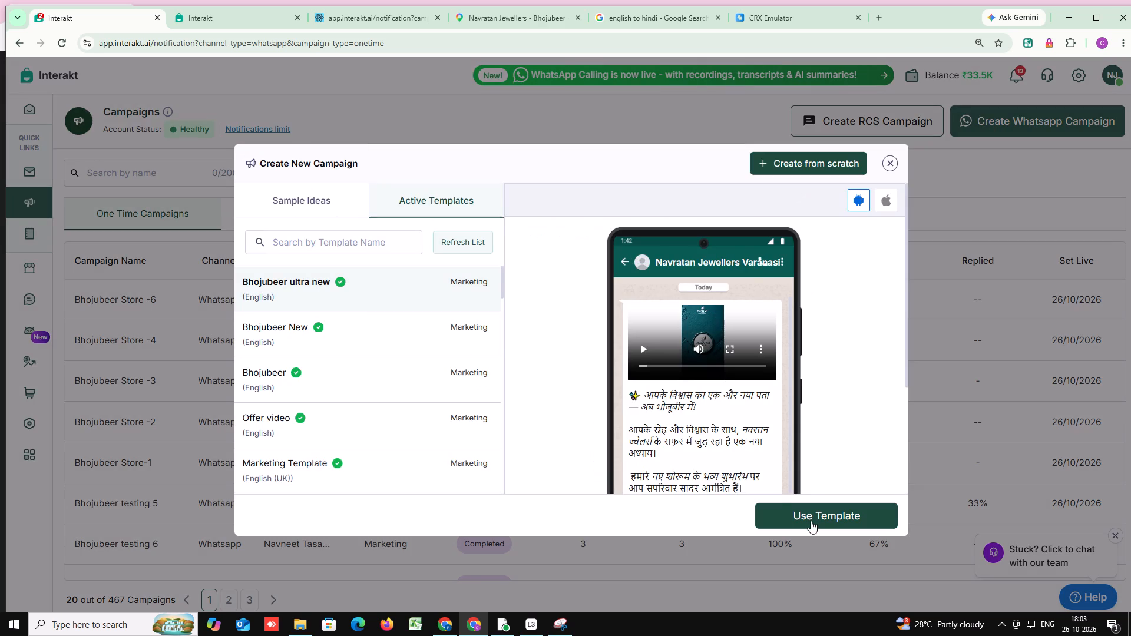
left_click(811, 518)
Enter a name starting with "Bhojubeer" for the new campaign, correcting the text as needed.
left_click(178, 121)
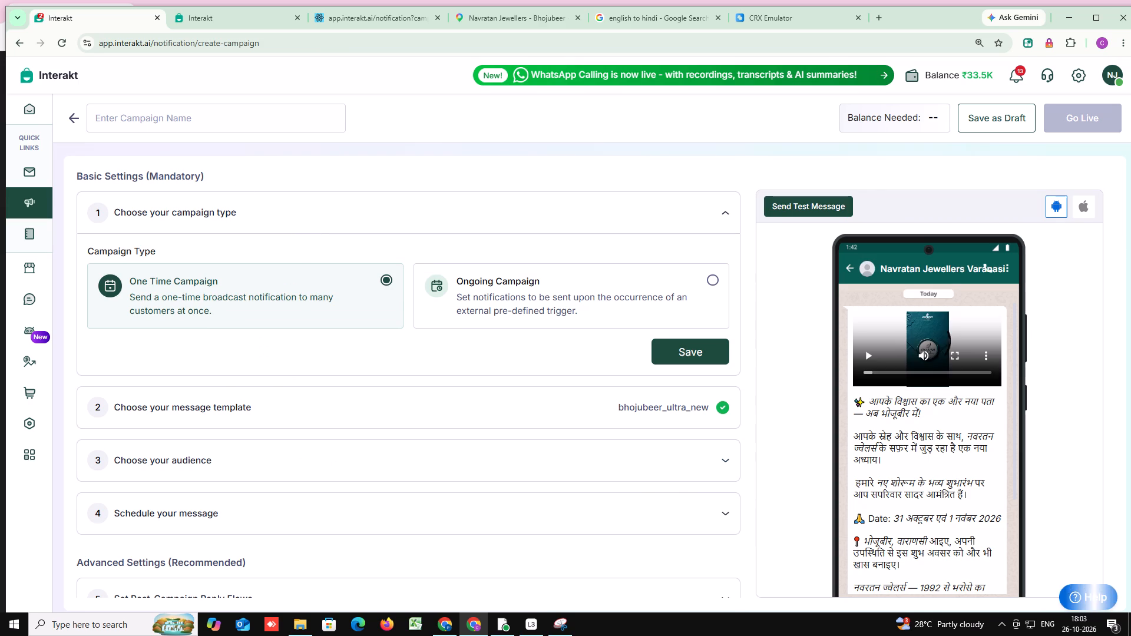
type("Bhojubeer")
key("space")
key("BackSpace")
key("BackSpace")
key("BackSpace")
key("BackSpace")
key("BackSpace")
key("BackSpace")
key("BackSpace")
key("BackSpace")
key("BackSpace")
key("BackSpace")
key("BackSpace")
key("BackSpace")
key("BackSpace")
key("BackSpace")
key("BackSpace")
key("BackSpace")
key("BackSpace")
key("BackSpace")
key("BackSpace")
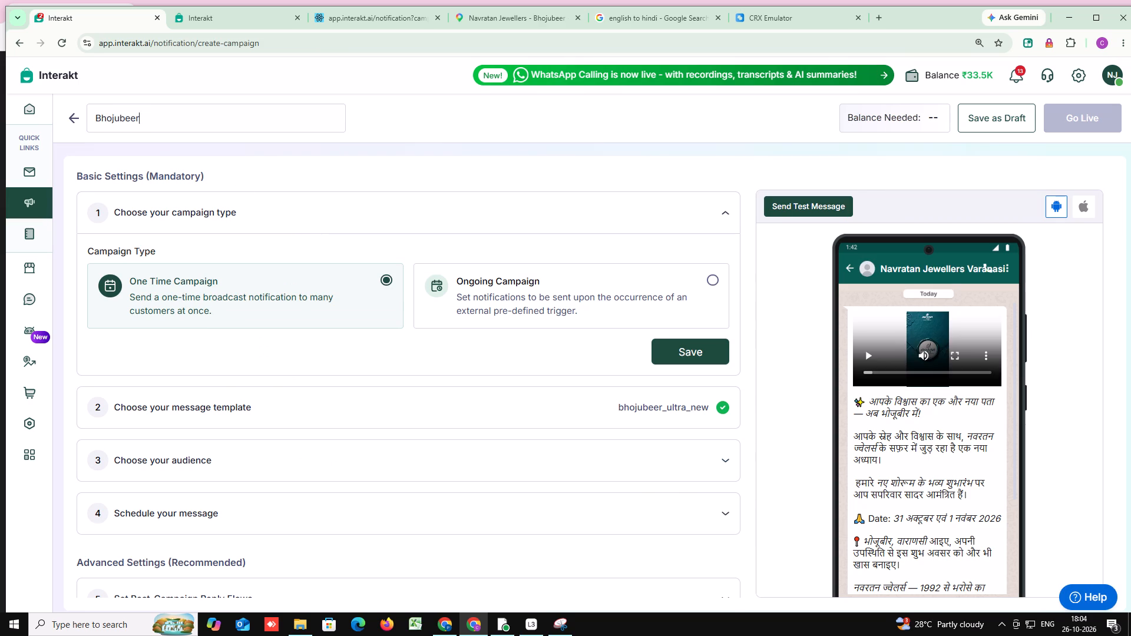
Name the campaign "Bhojubeer Store -5" and save the one-time campaign type and the bhojubeer_ultra_new message template.
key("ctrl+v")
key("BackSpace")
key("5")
left_click(686, 350)
scroll(411, 408, "down", 8)
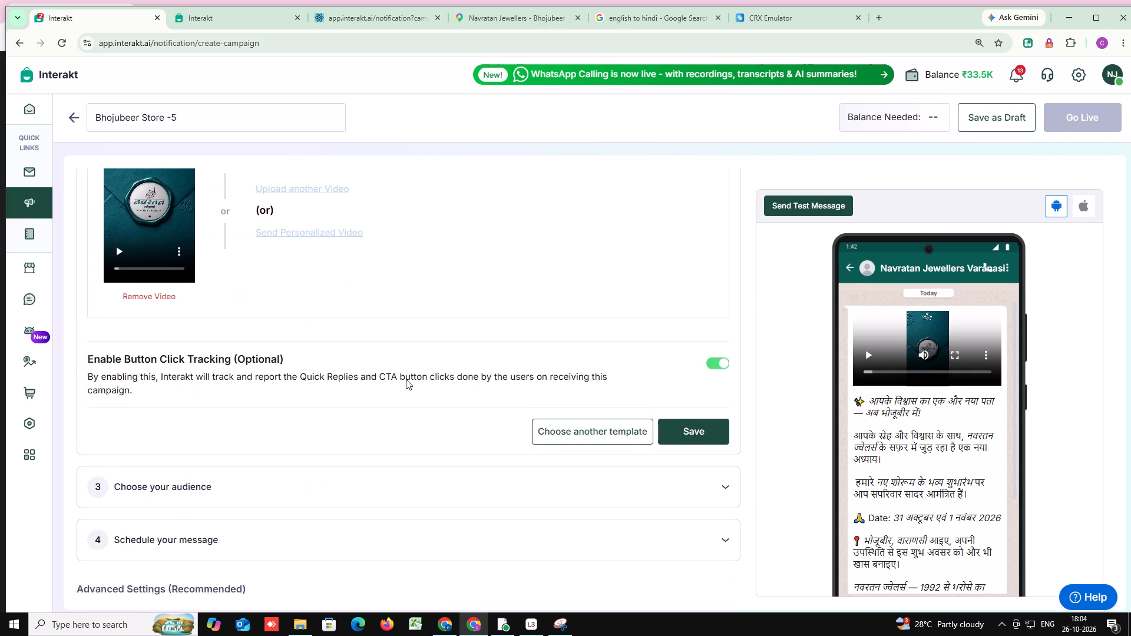
left_click(687, 287)
Save contacts tagged "Csv upload 3rd Sep 03:53:38" as the campaign audience and schedule the message to send immediately.
left_click(450, 244)
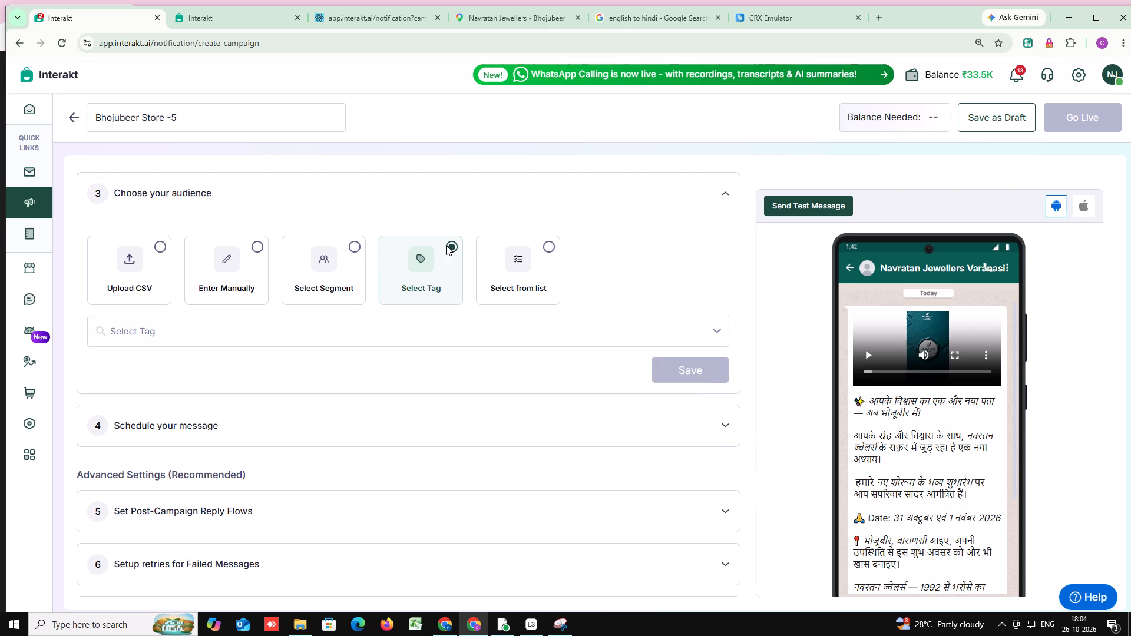
left_click(223, 333)
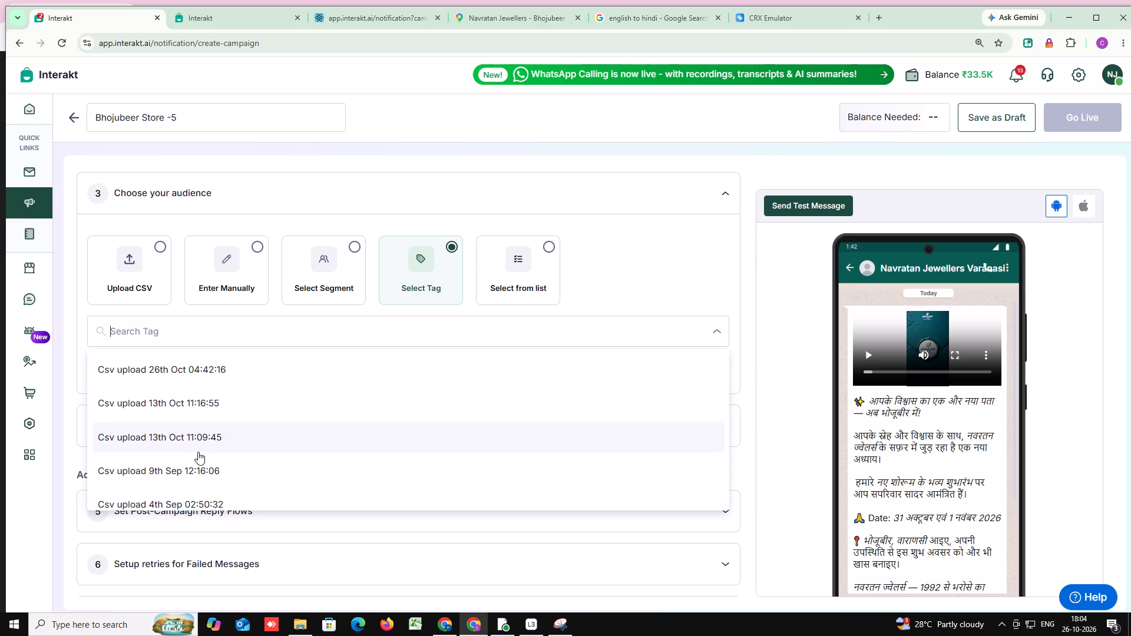
scroll(201, 468, "down", 1)
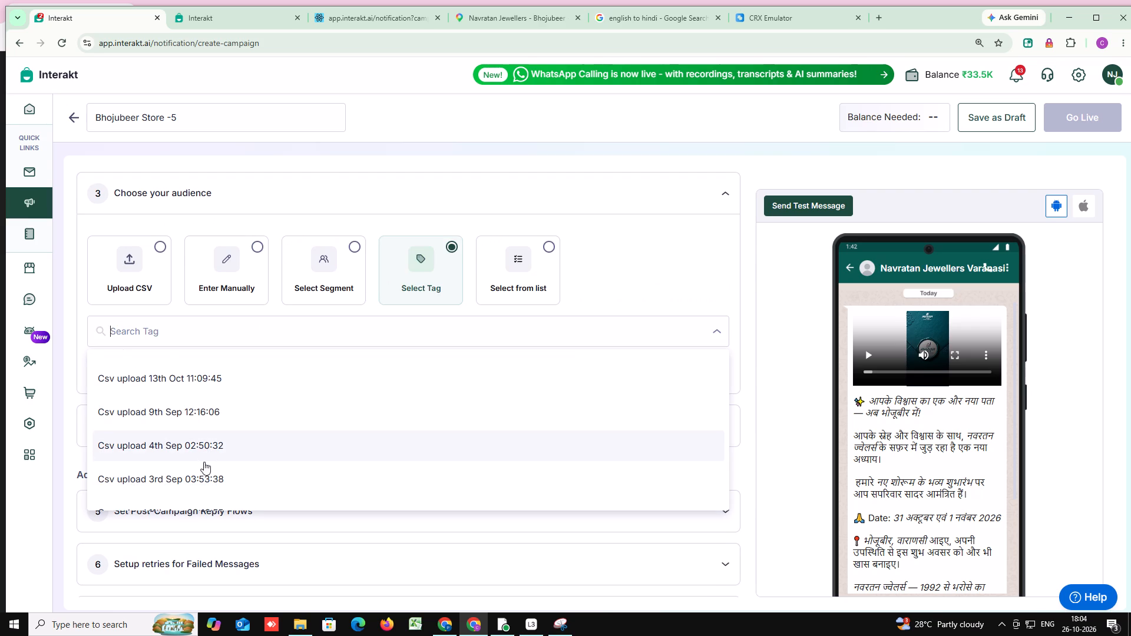
left_click(203, 476)
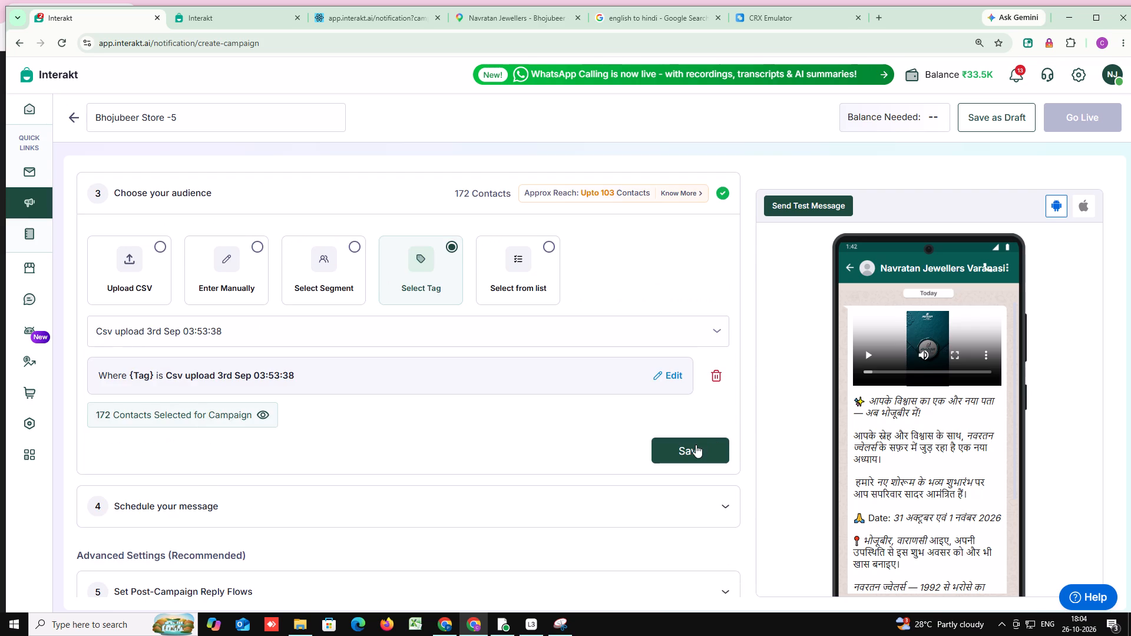
left_click(696, 445)
left_click(699, 325)
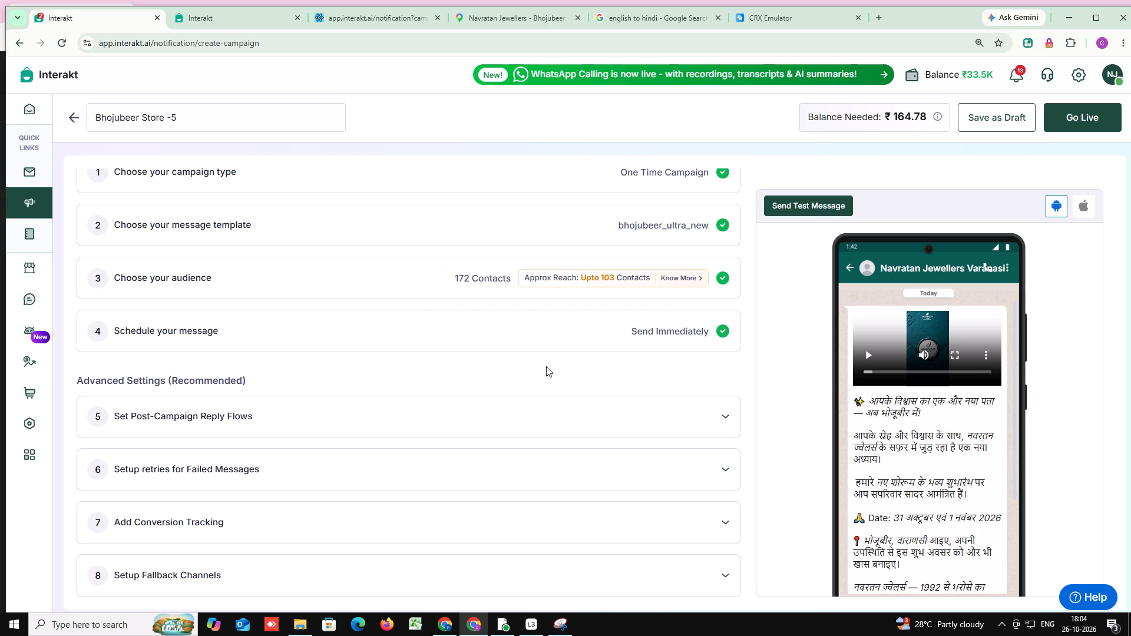
Activate smart retries for failed messages with the end date 29/10/2026.
left_click(211, 465)
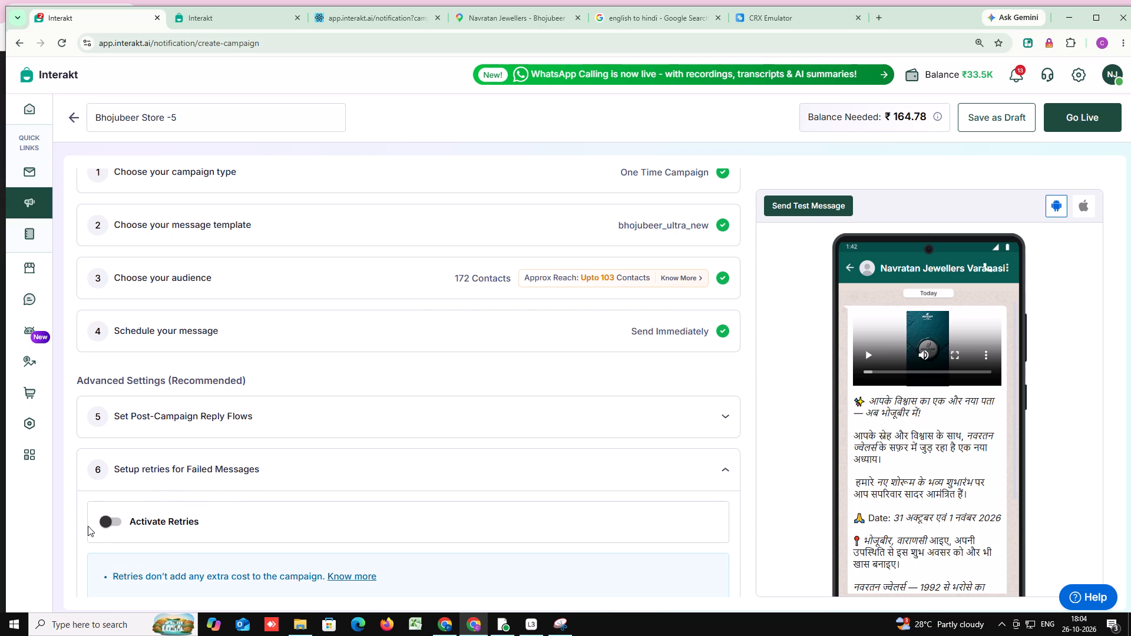
left_click(101, 522)
scroll(218, 502, "down", 3)
left_click(209, 385)
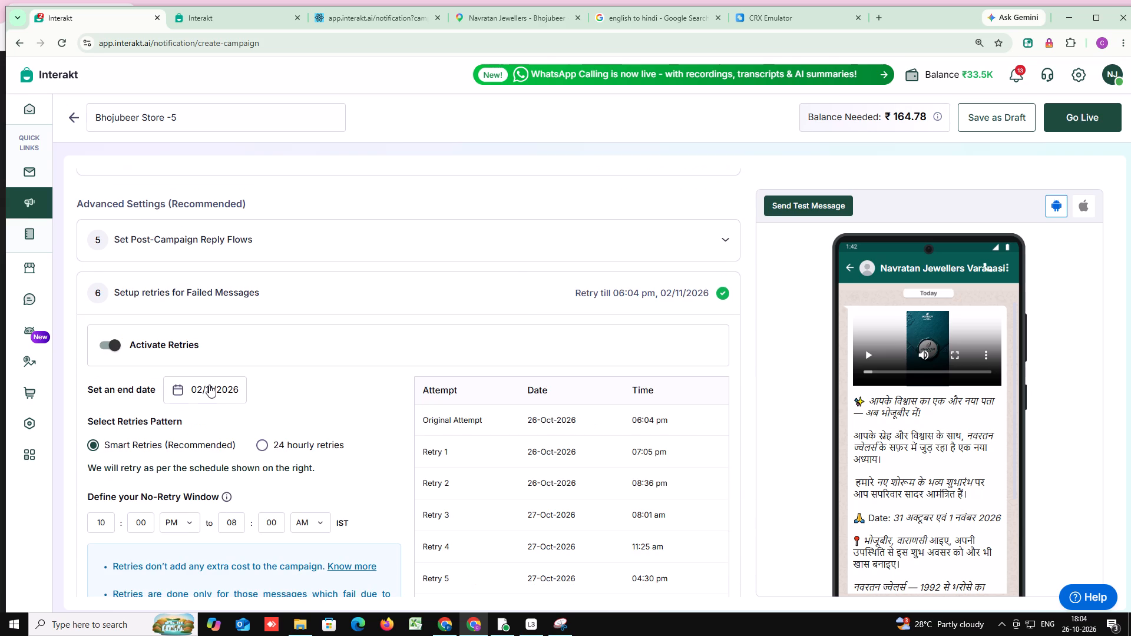
left_click(289, 396)
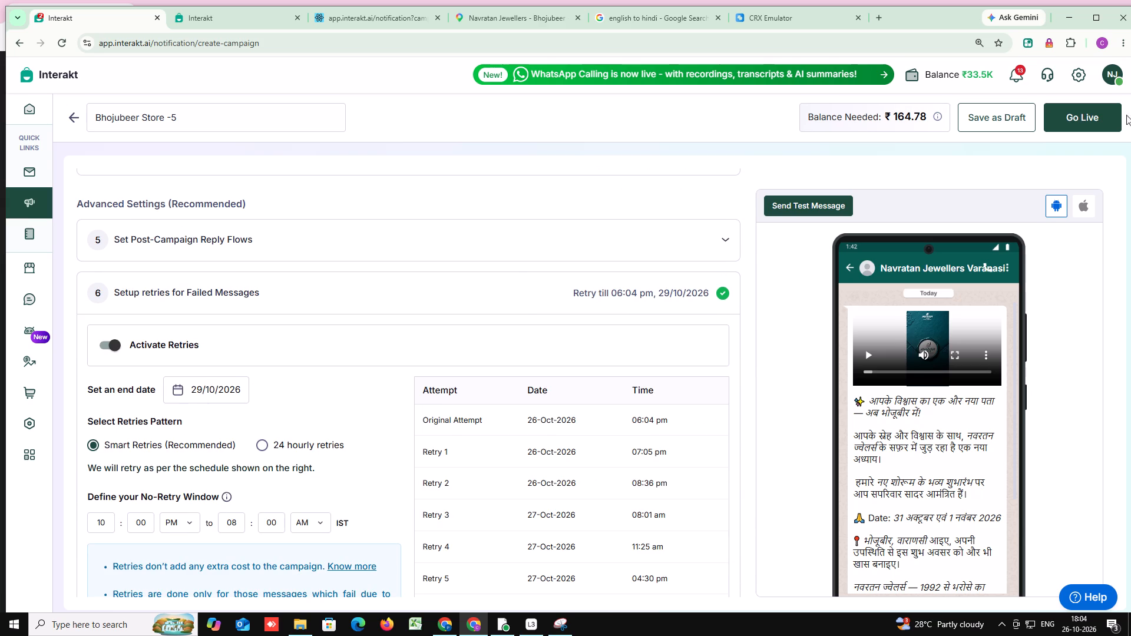
Launch the "Bhojubeer Store -5" campaign.
left_click(1092, 119)
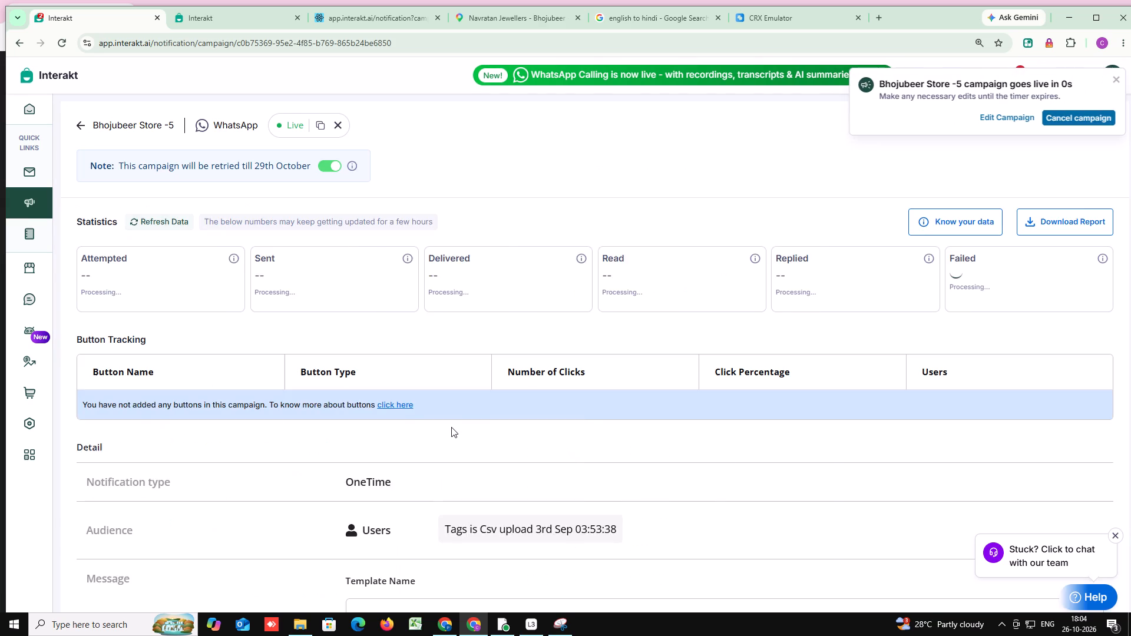